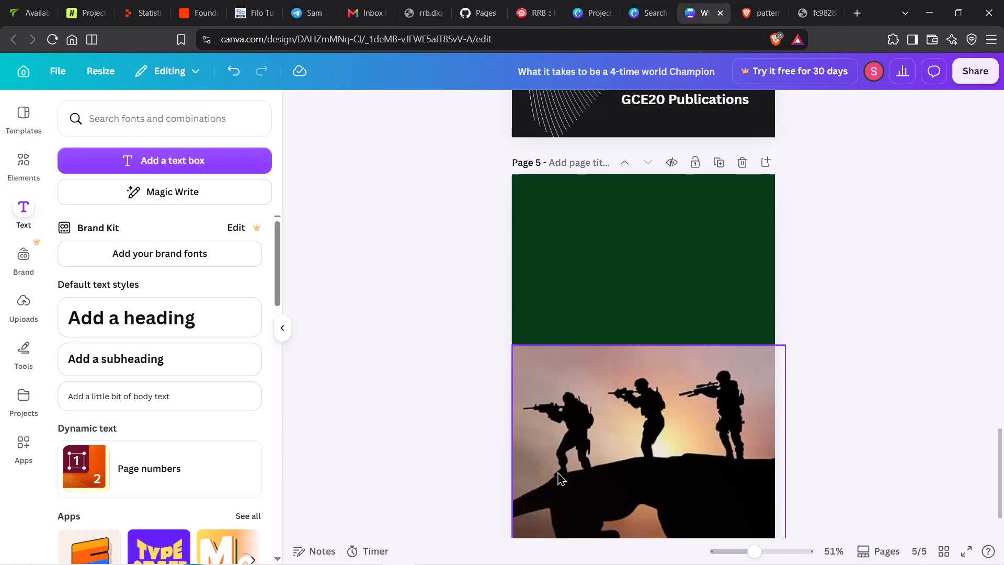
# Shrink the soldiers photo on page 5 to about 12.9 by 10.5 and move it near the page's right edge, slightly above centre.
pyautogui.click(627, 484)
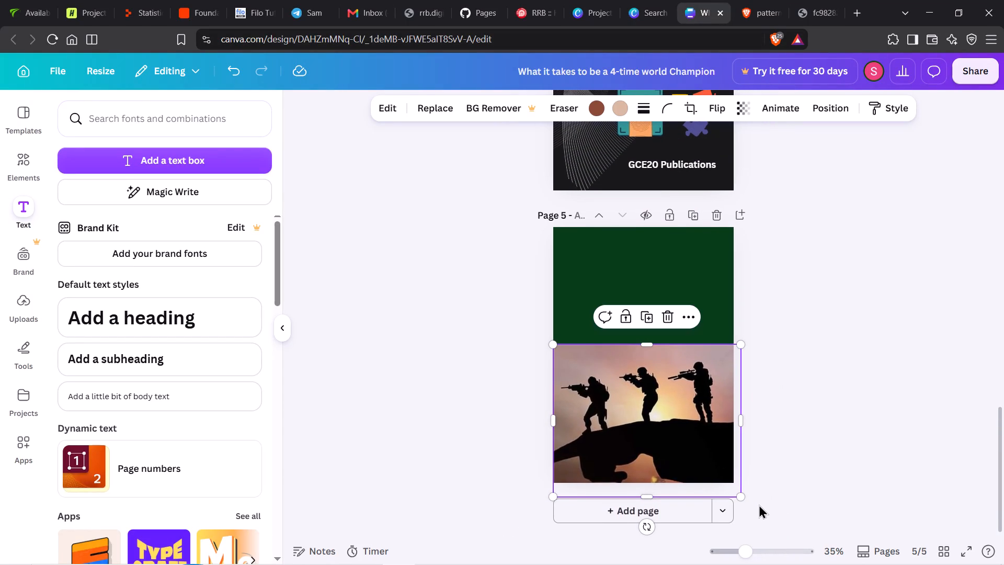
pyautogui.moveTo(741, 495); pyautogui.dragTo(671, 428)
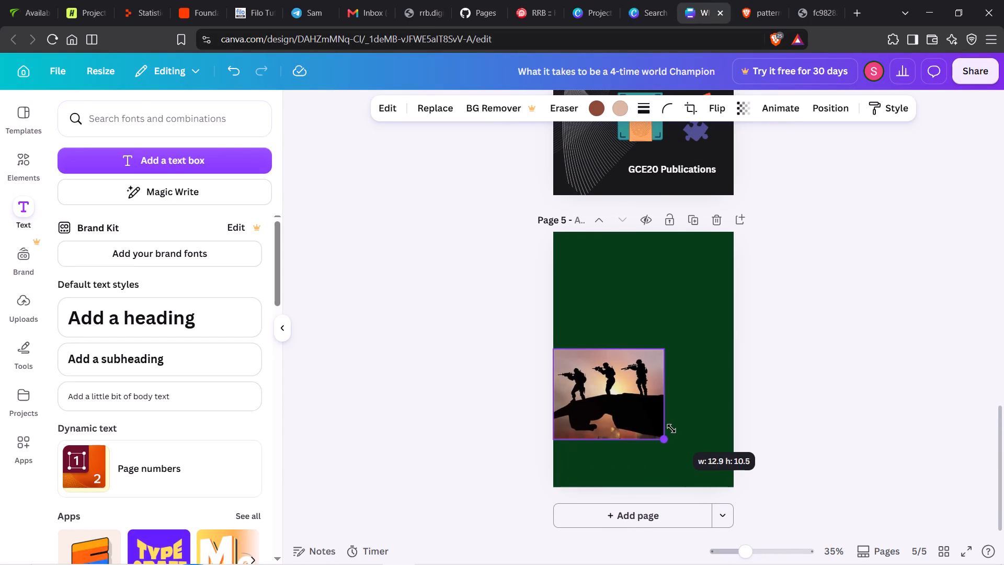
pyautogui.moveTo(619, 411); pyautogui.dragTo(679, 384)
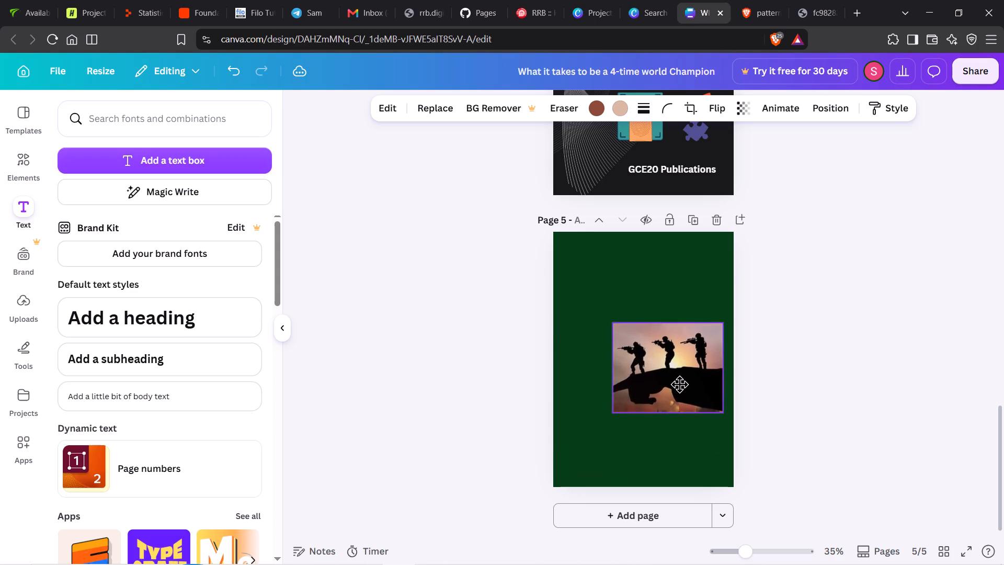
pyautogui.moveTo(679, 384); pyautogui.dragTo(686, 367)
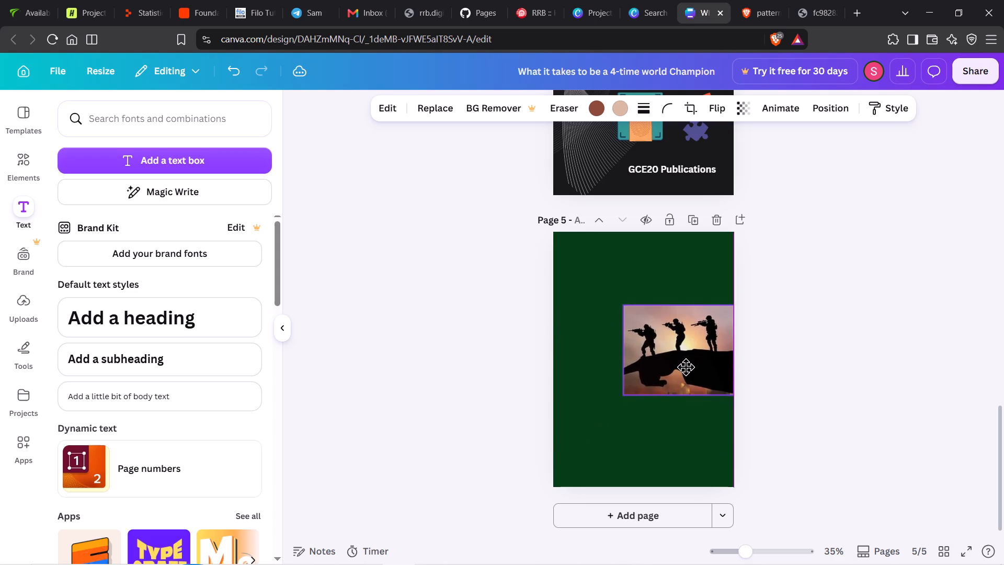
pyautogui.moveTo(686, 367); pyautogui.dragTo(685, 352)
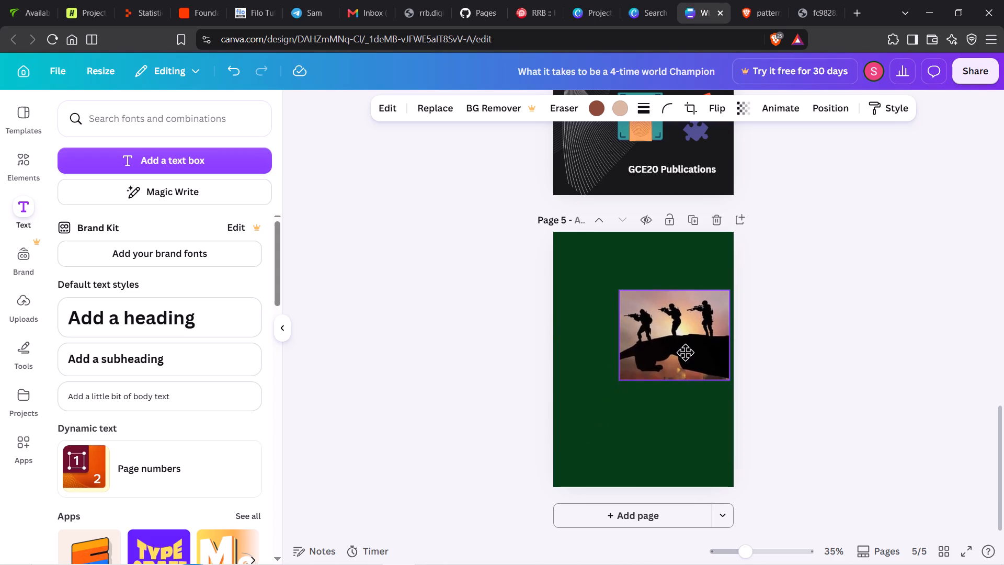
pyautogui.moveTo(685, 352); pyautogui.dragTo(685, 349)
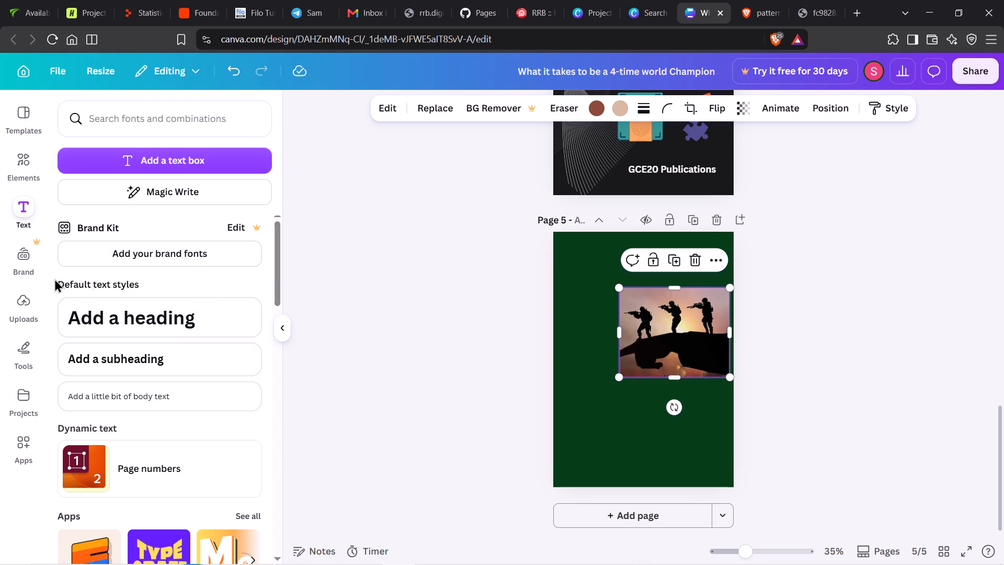
# Search the elements for "book cover", browse the graphics and overall results, and clear the search.
pyautogui.click(24, 170)
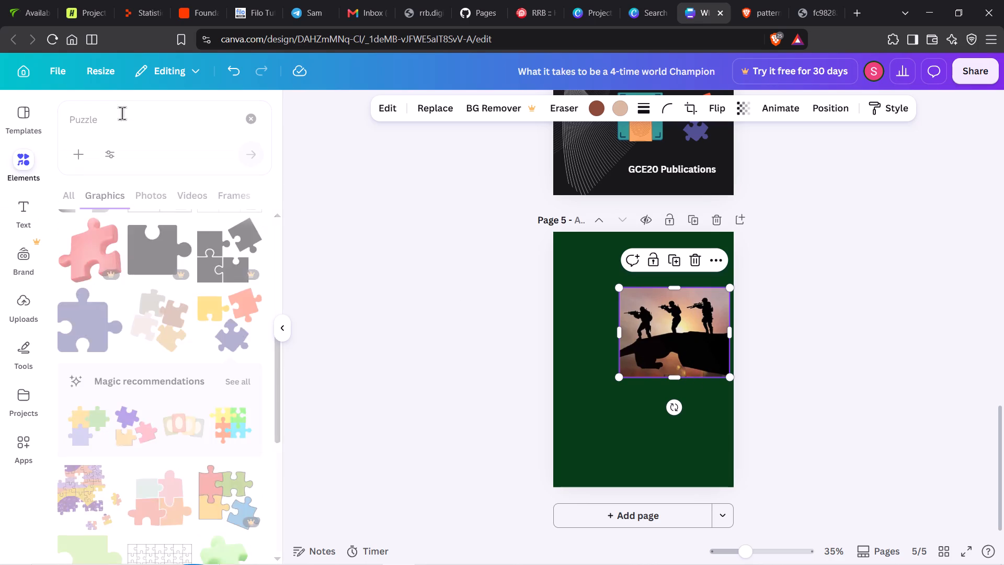
pyautogui.click(252, 120)
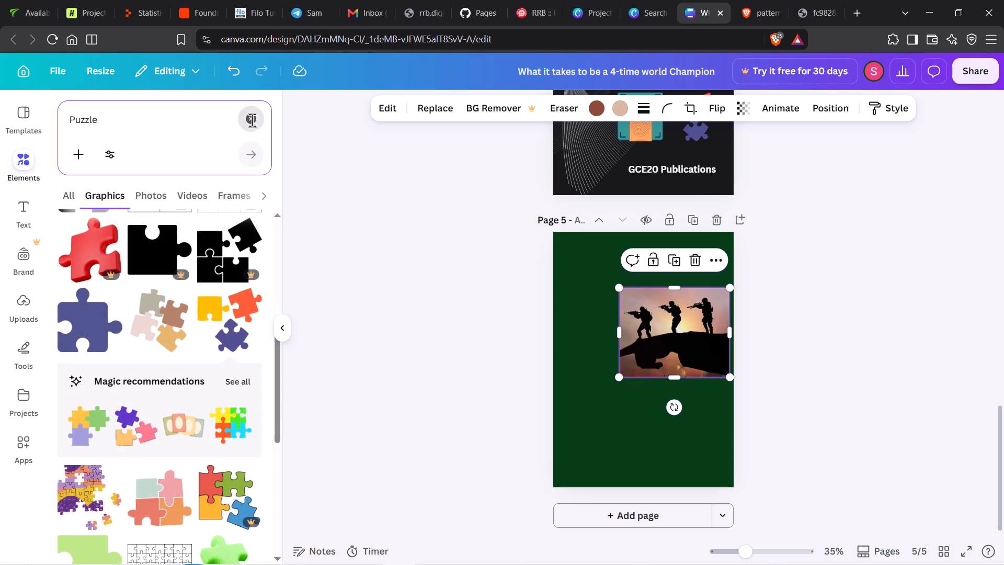
pyautogui.write('book cover')
pyautogui.press('Return')
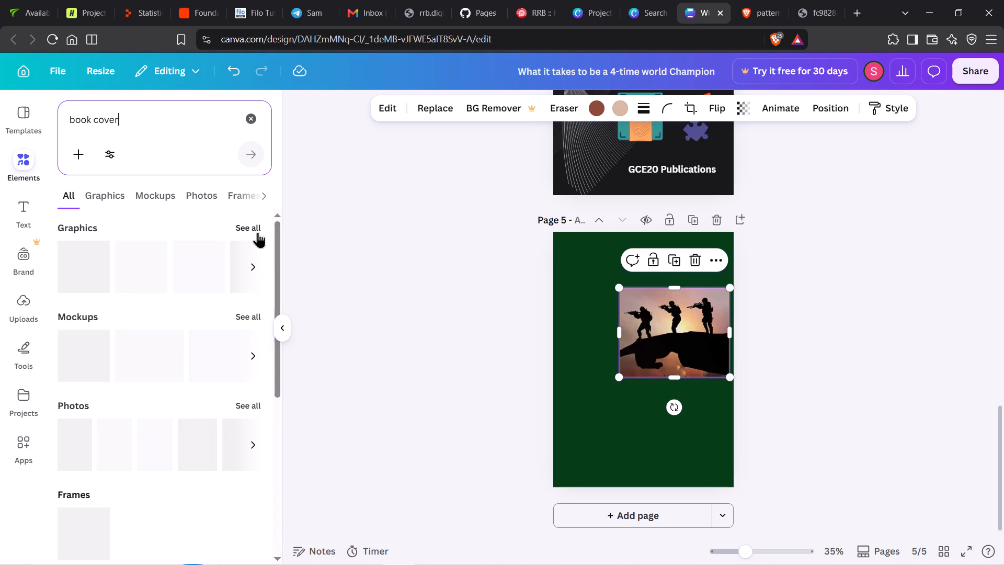
pyautogui.scroll(1, 220, 429)
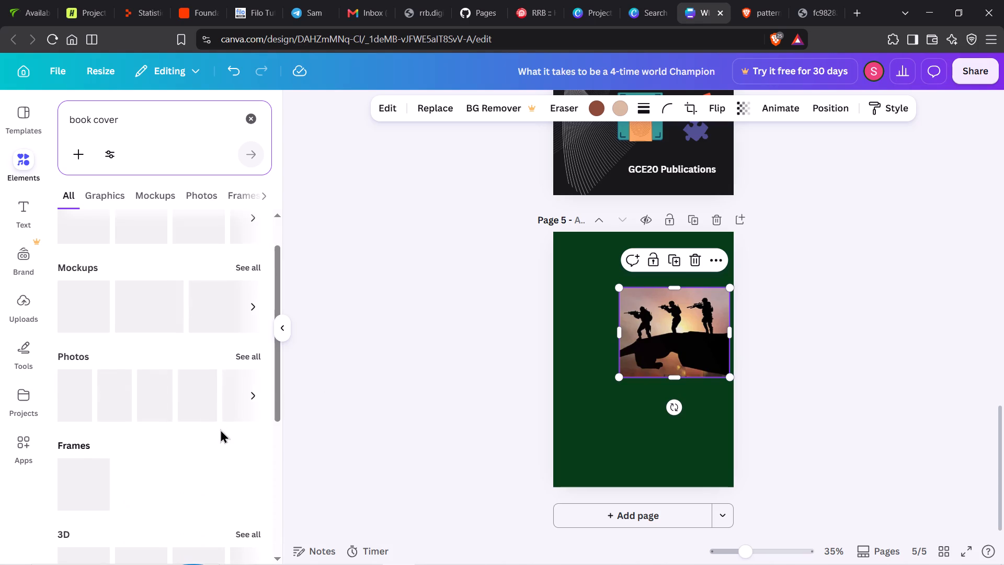
pyautogui.scroll(1, 220, 429)
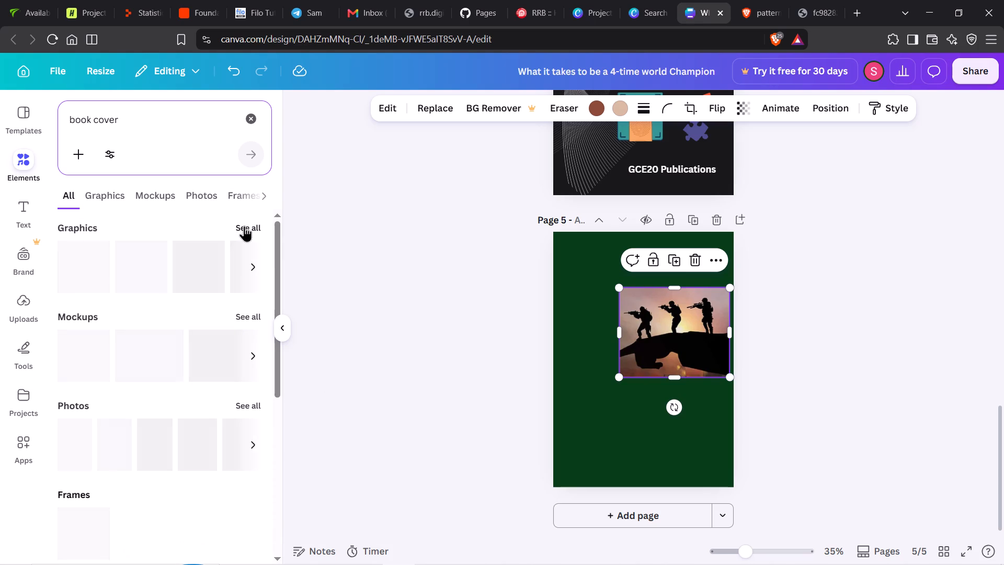
pyautogui.click(244, 225)
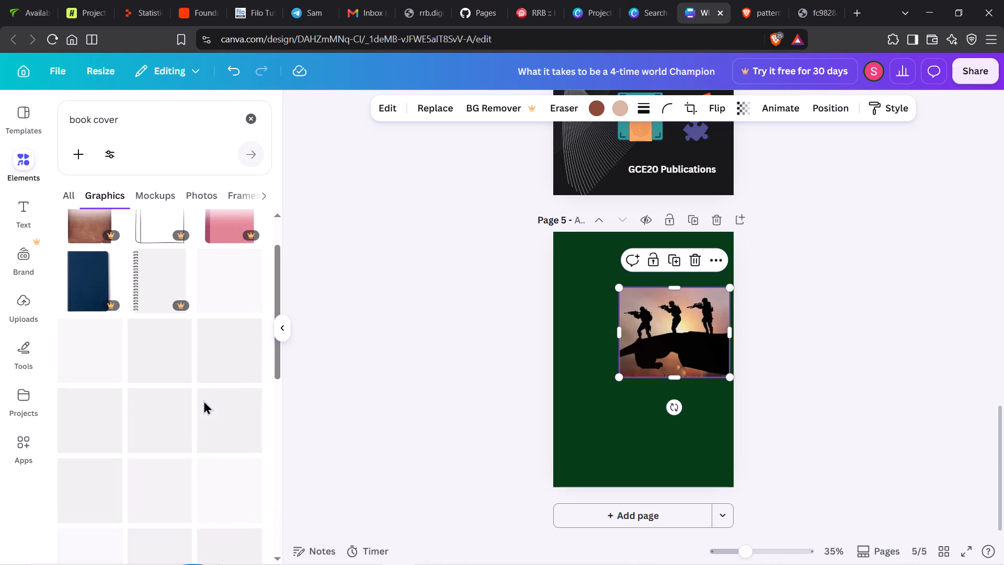
pyautogui.click(66, 189)
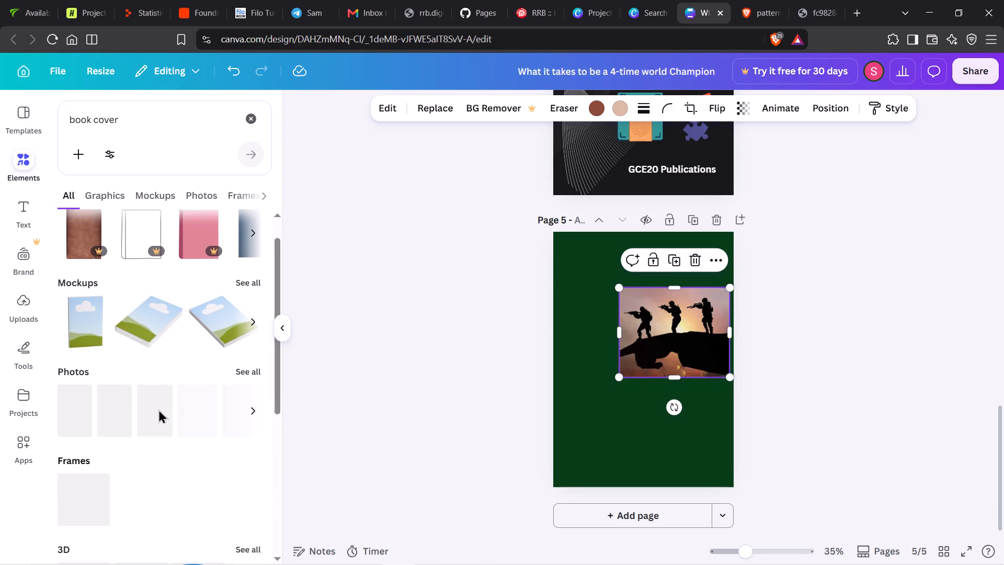
pyautogui.click(253, 116)
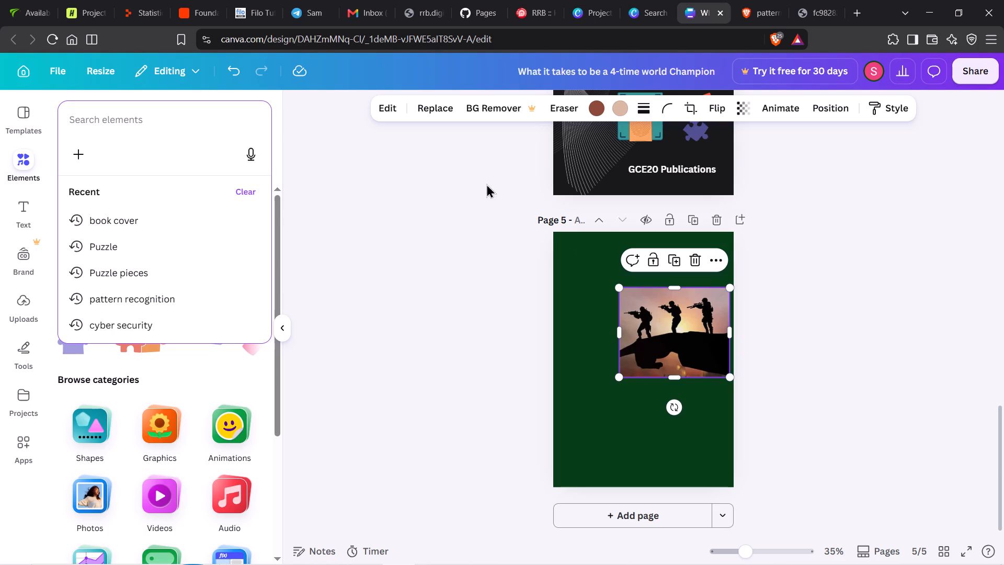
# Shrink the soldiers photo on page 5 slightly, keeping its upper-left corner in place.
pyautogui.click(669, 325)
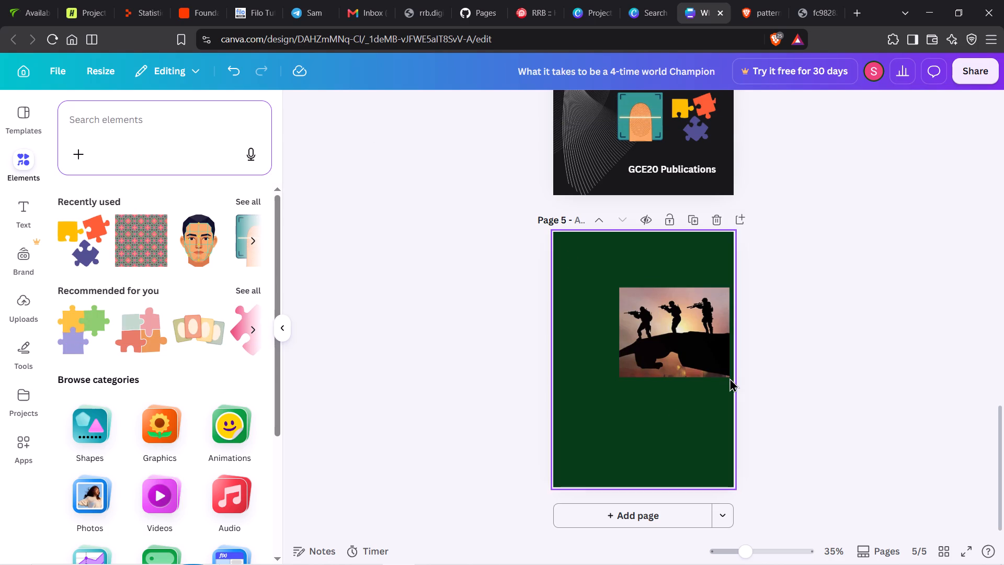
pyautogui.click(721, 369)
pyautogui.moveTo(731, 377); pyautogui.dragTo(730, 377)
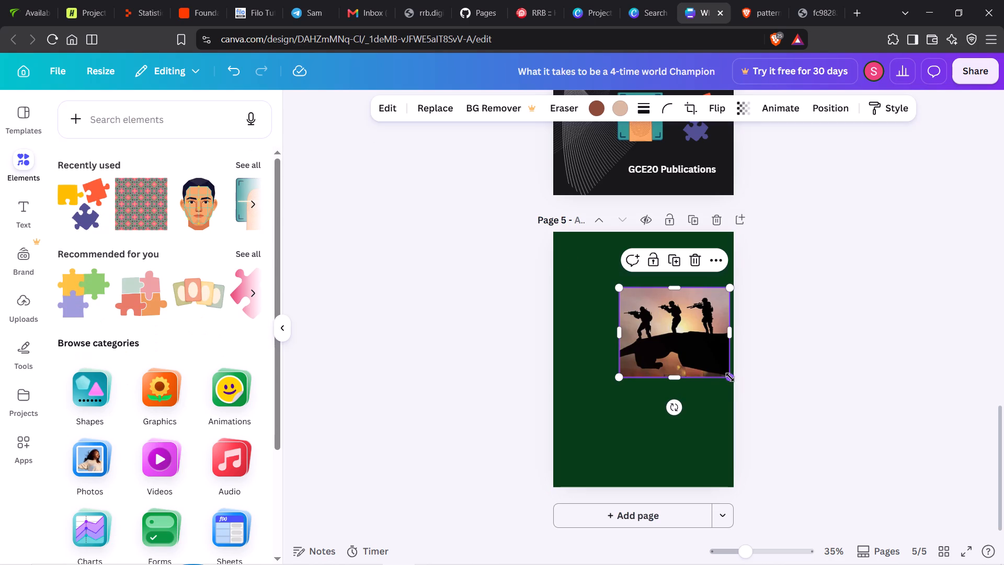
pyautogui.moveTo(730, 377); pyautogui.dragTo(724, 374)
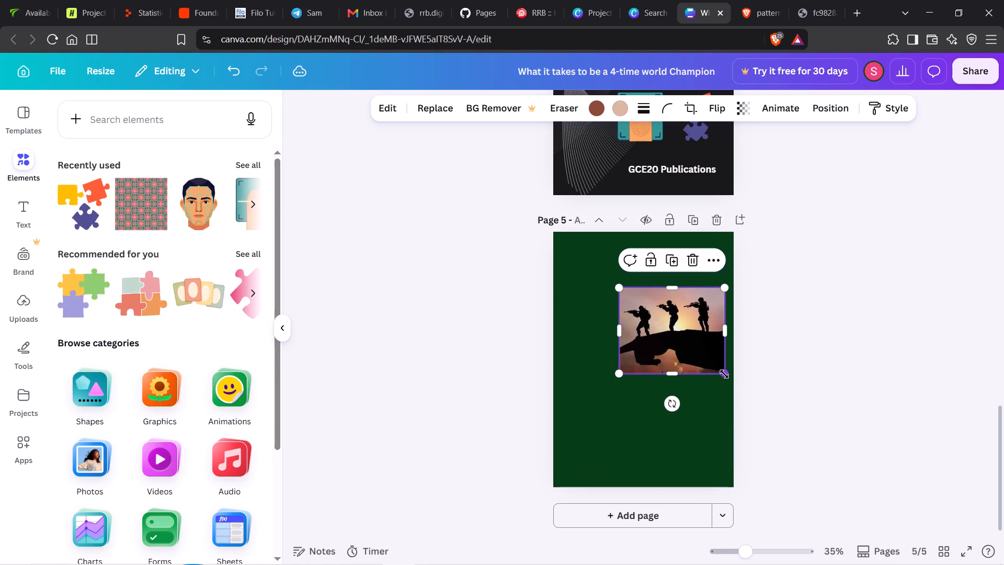
# Delete the soldiers photo from page 5, leaving only the green background.
pyautogui.hscroll(-1, 788, 364)
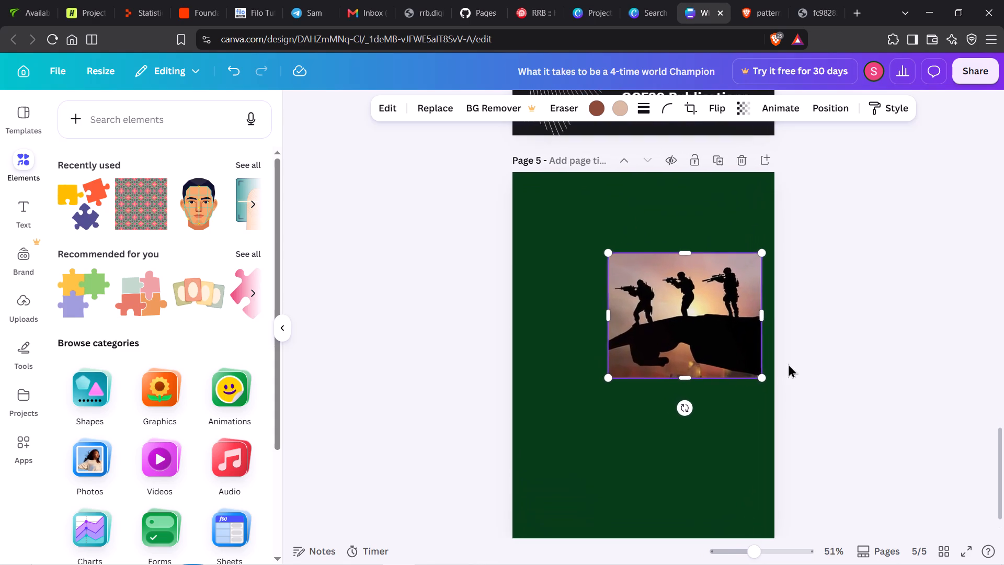
pyautogui.hscroll(-2, 788, 364)
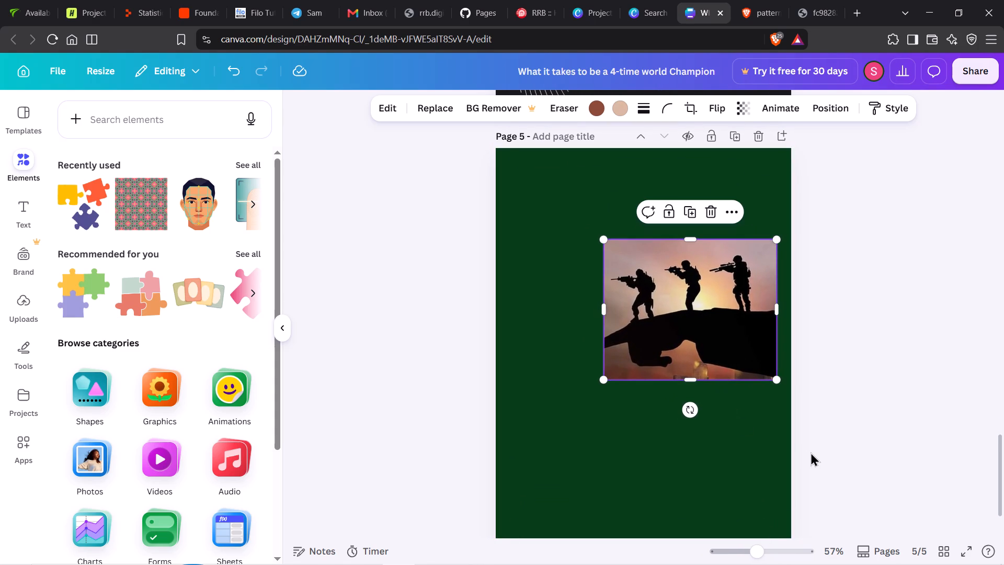
pyautogui.scroll(-1, 811, 452)
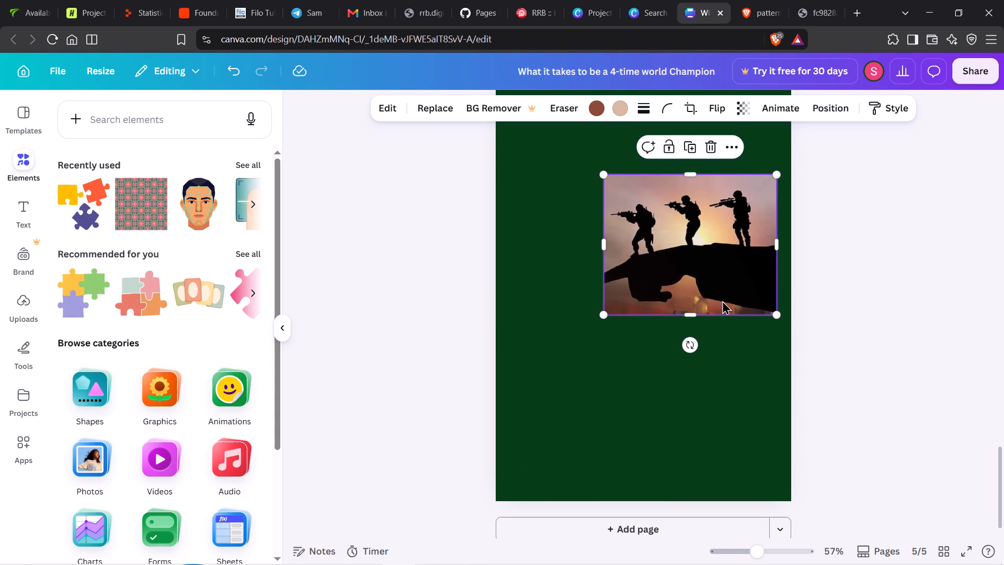
pyautogui.click(722, 300)
pyautogui.click(709, 197)
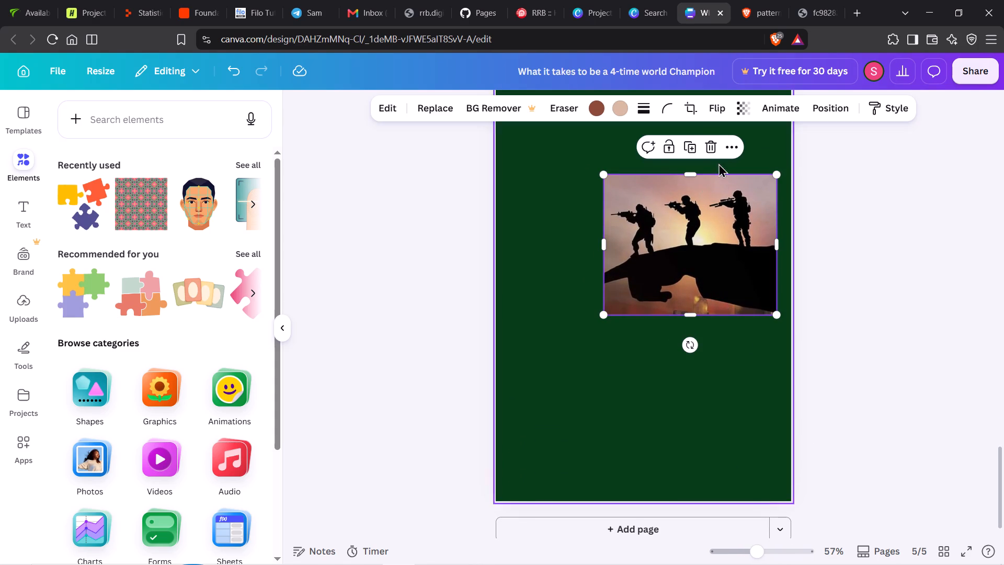
pyautogui.click(706, 143)
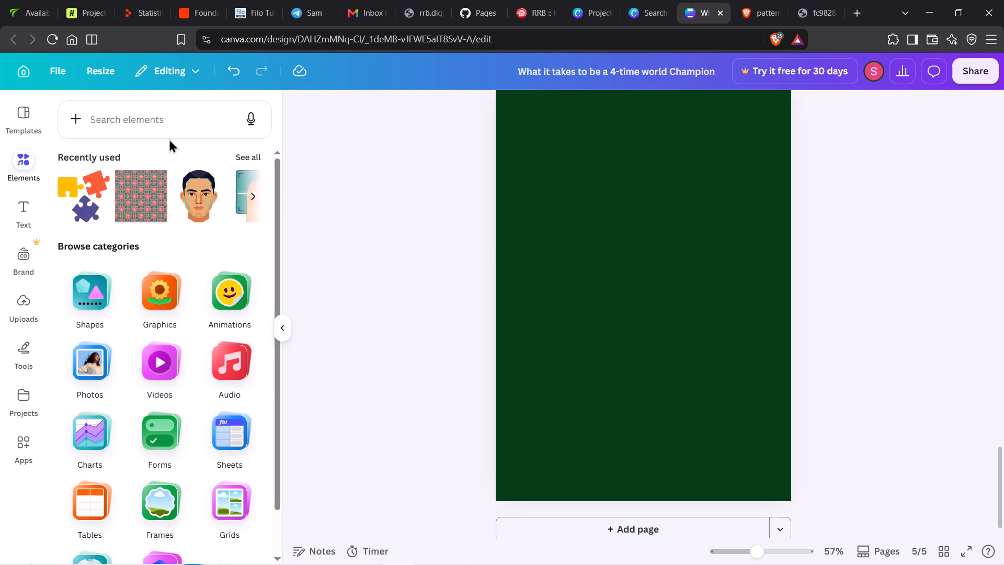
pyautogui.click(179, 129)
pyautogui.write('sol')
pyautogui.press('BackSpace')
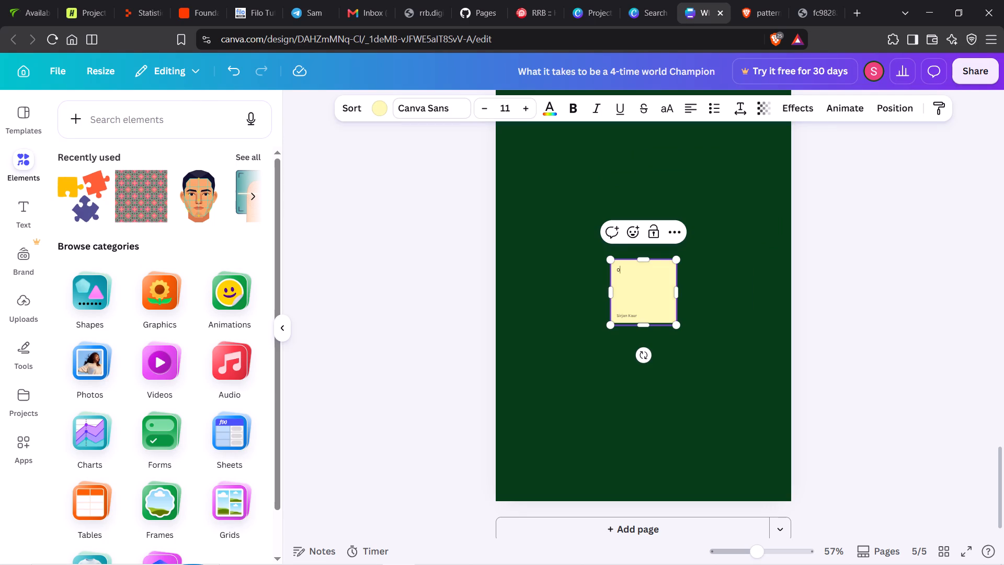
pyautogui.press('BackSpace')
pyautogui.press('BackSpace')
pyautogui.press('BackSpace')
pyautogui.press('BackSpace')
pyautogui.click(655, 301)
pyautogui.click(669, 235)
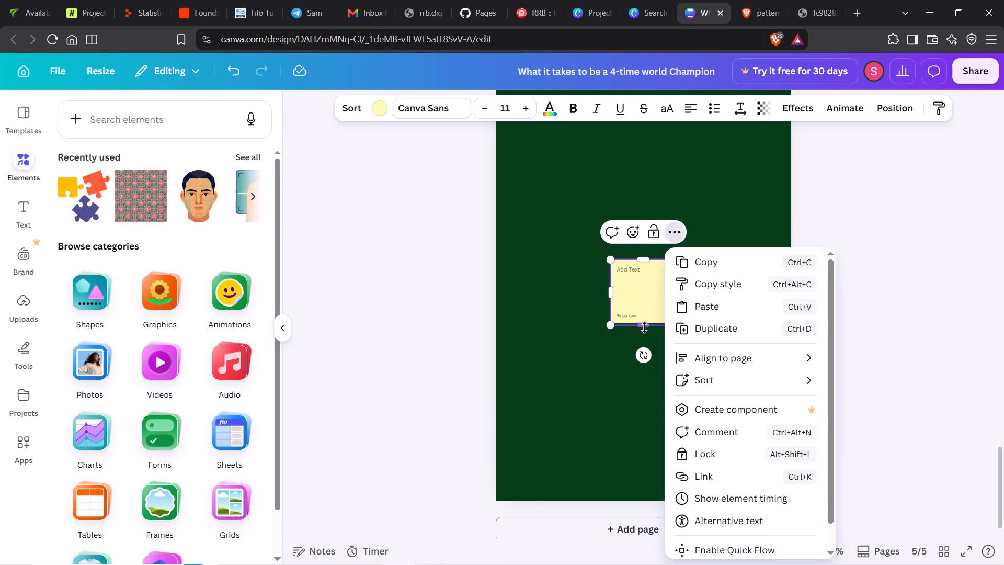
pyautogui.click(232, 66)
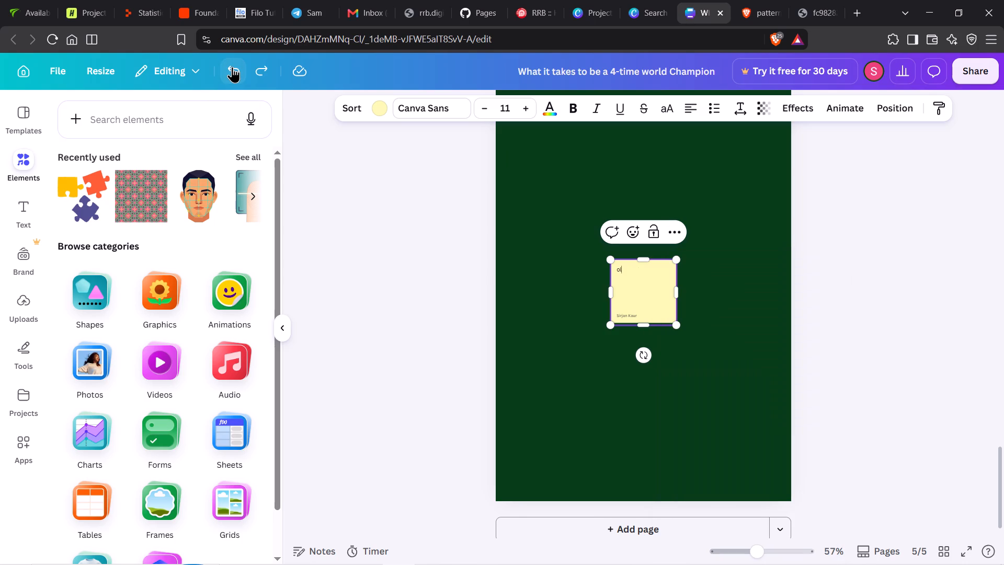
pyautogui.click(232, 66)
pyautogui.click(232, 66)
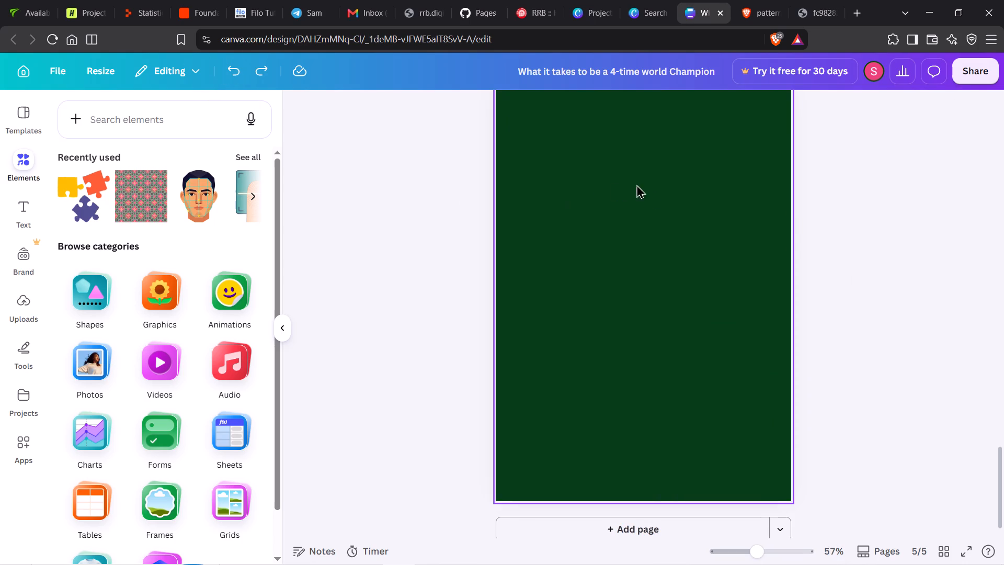
# Search the elements for "soldier" and browse the full set of graphics results.
pyautogui.scroll(3, 654, 194)
pyautogui.scroll(-2, 654, 194)
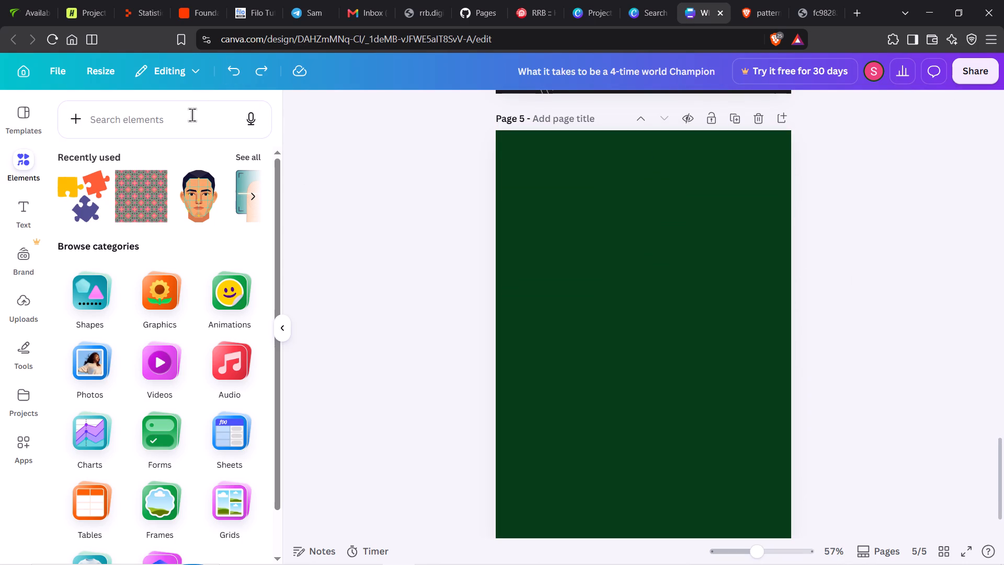
pyautogui.click(187, 115)
pyautogui.write('soldierr')
pyautogui.press('Return')
pyautogui.press('BackSpace')
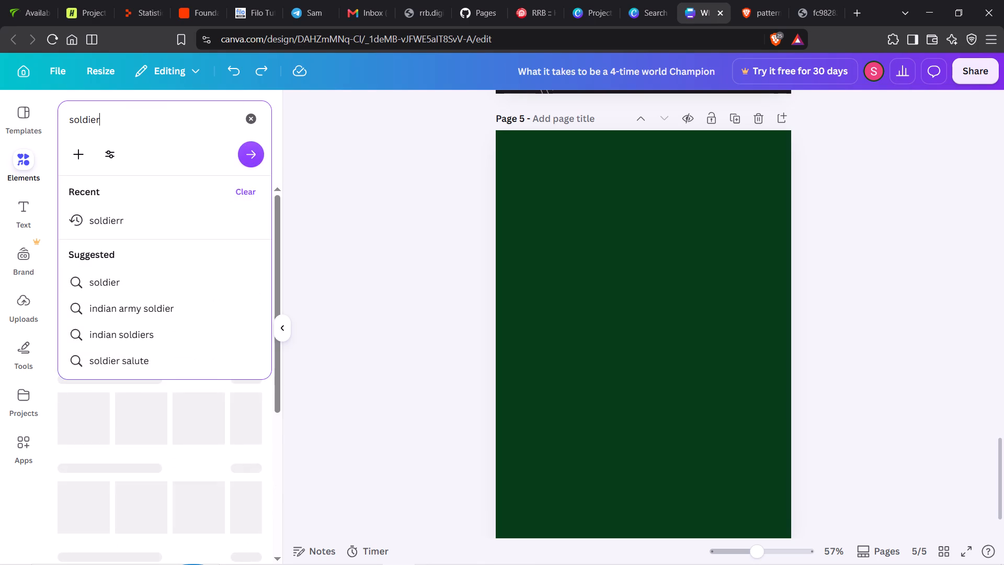
pyautogui.press('Return')
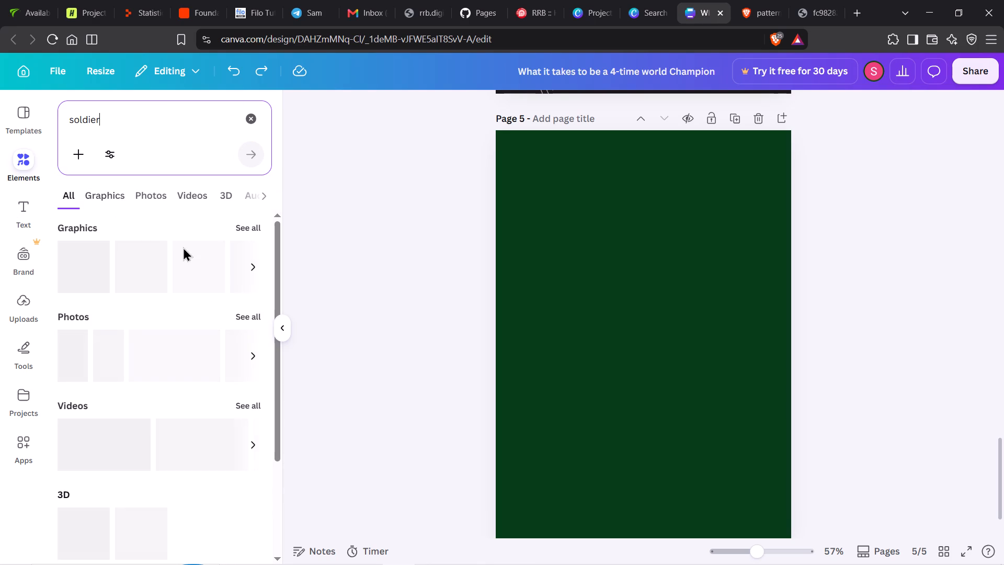
pyautogui.click(255, 234)
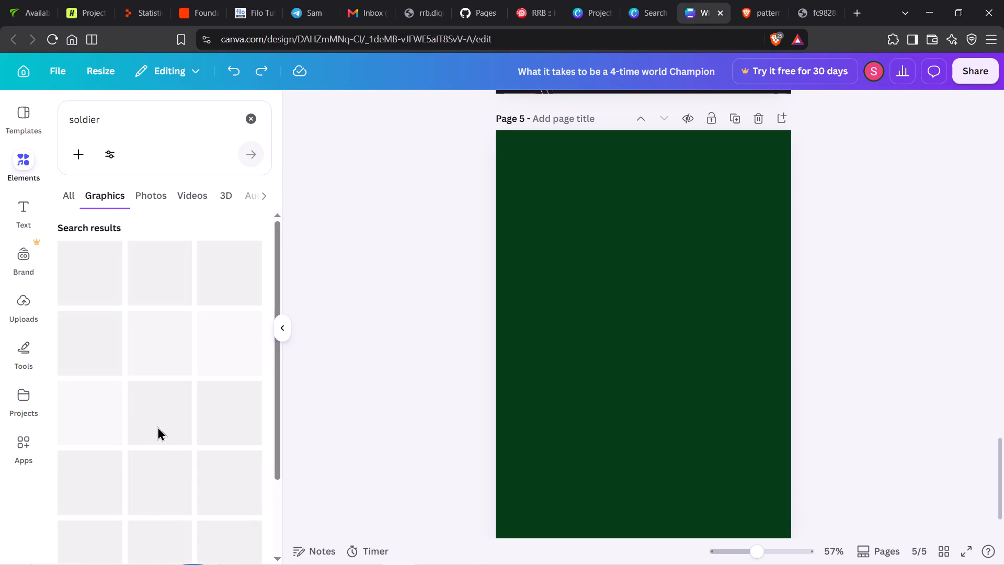
pyautogui.scroll(-1, 157, 426)
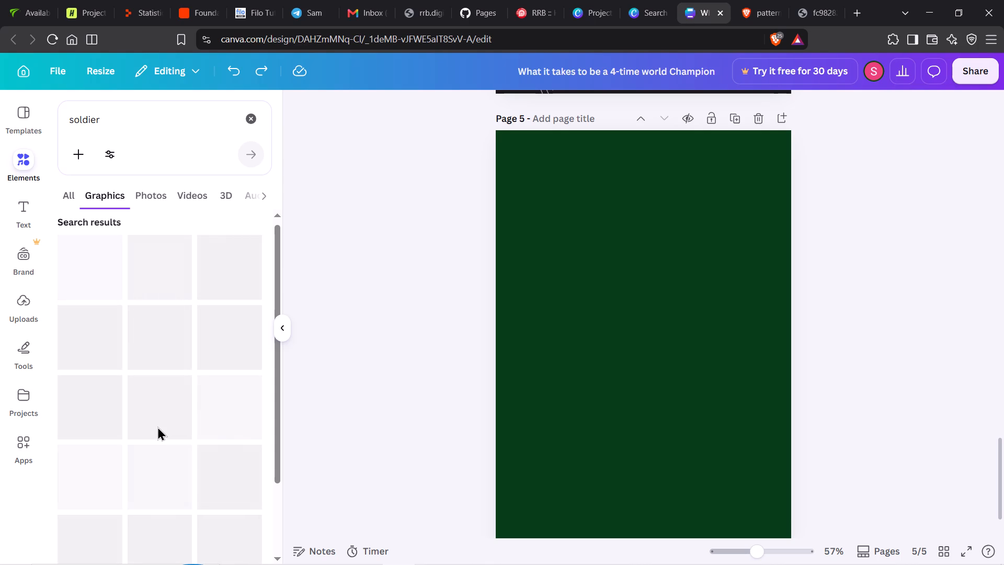
pyautogui.scroll(-4, 157, 426)
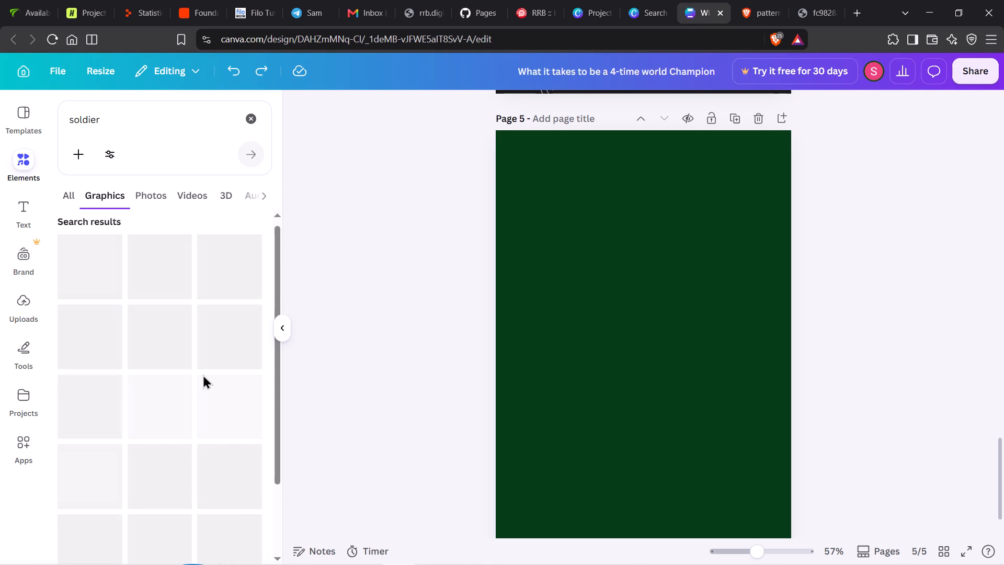
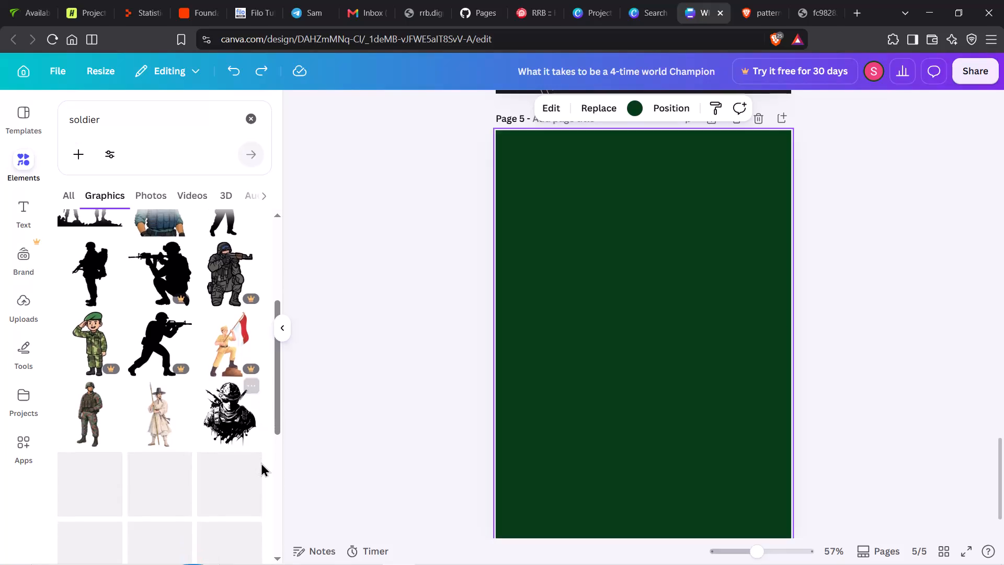
# Add the free black silhouette of a standing soldier with backpack and rifle to page 5.
pyautogui.scroll(-1, 261, 462)
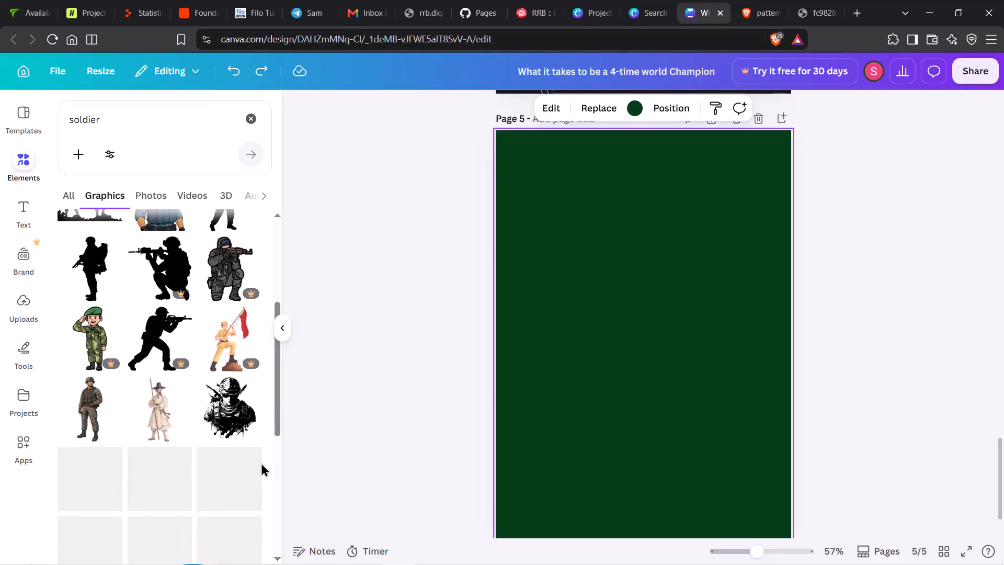
pyautogui.scroll(-1, 261, 462)
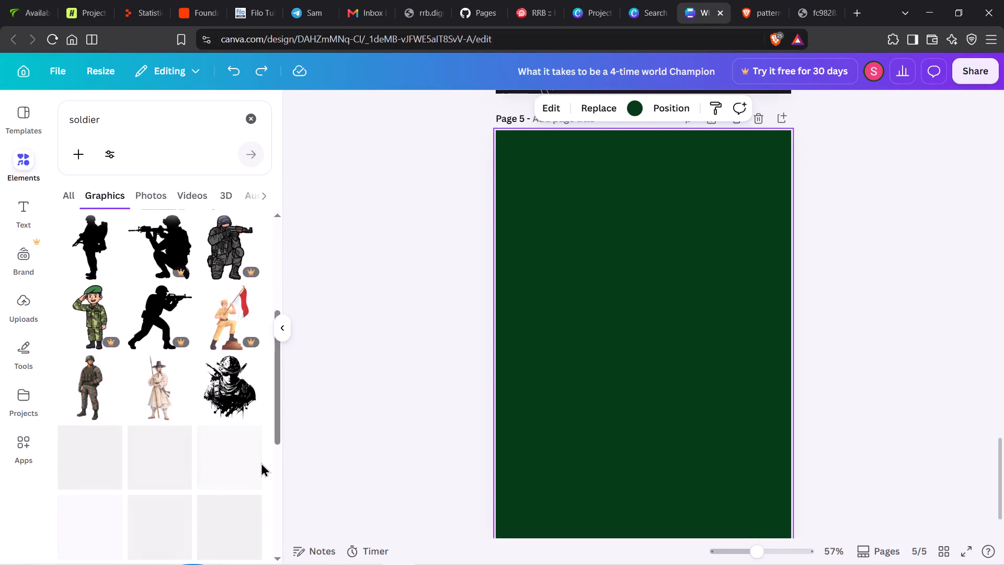
pyautogui.scroll(-1, 261, 462)
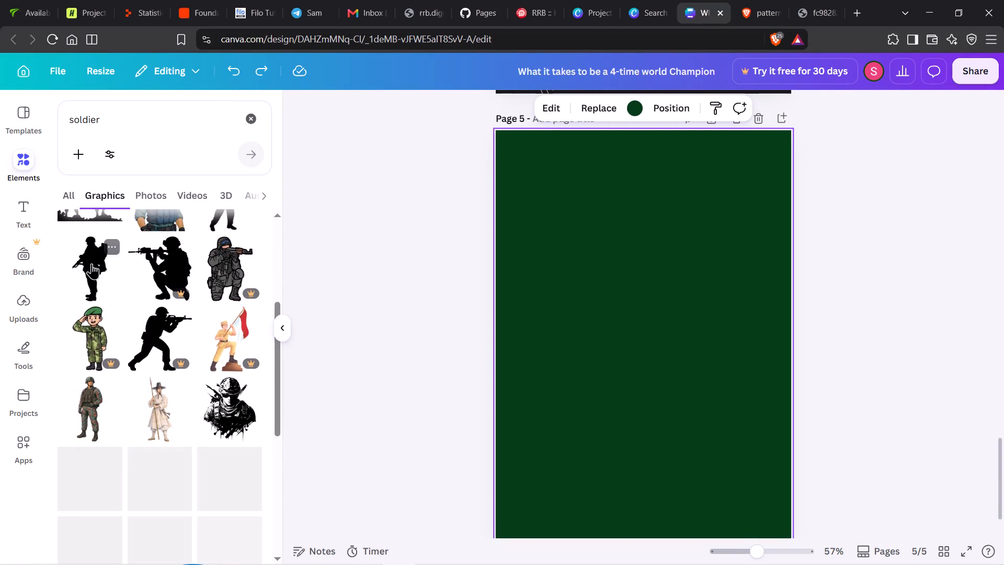
pyautogui.click(92, 263)
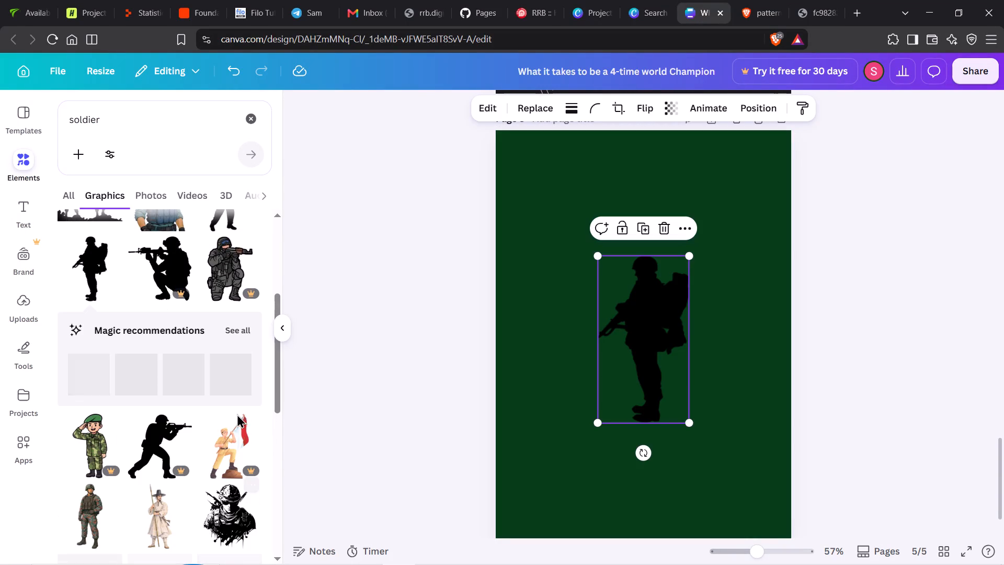
# Browse more soldier graphics and add the free black silhouette of a group of armed soldiers on a ground strip.
pyautogui.scroll(-5, 223, 429)
pyautogui.scroll(1, 223, 429)
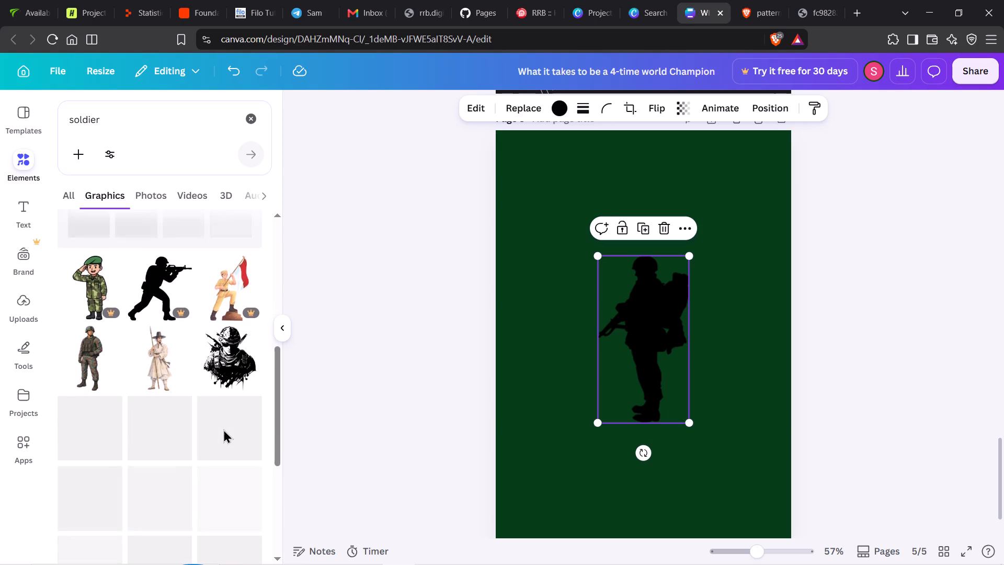
pyautogui.scroll(1, 223, 429)
pyautogui.scroll(-5, 223, 429)
pyautogui.scroll(3, 223, 429)
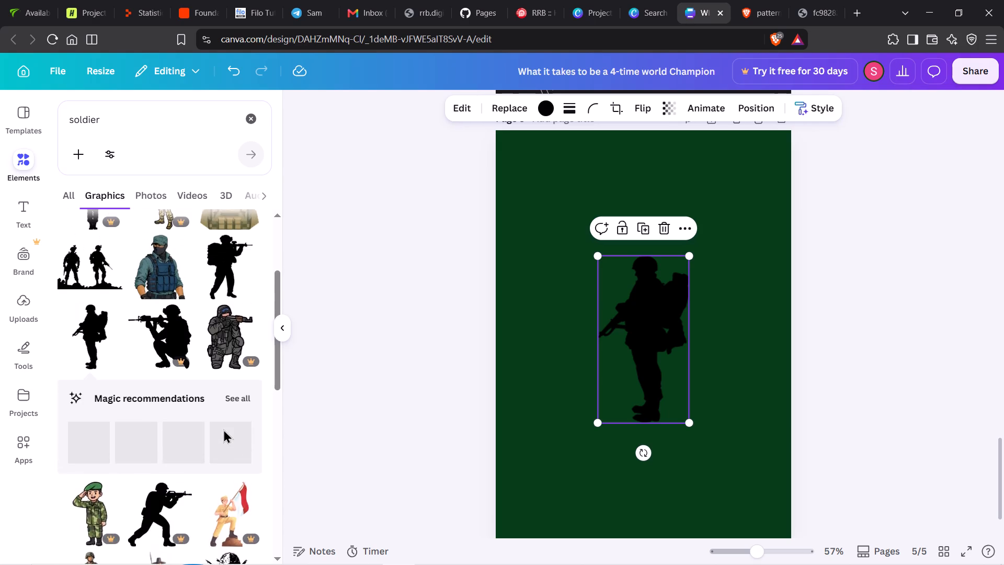
pyautogui.scroll(3, 223, 429)
pyautogui.scroll(-1, 223, 429)
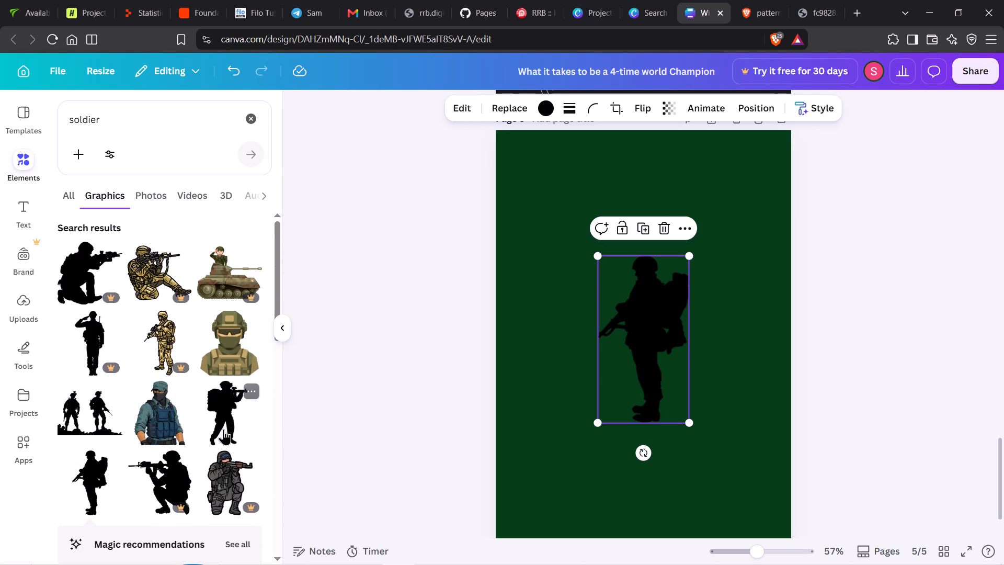
pyautogui.scroll(-7, 223, 429)
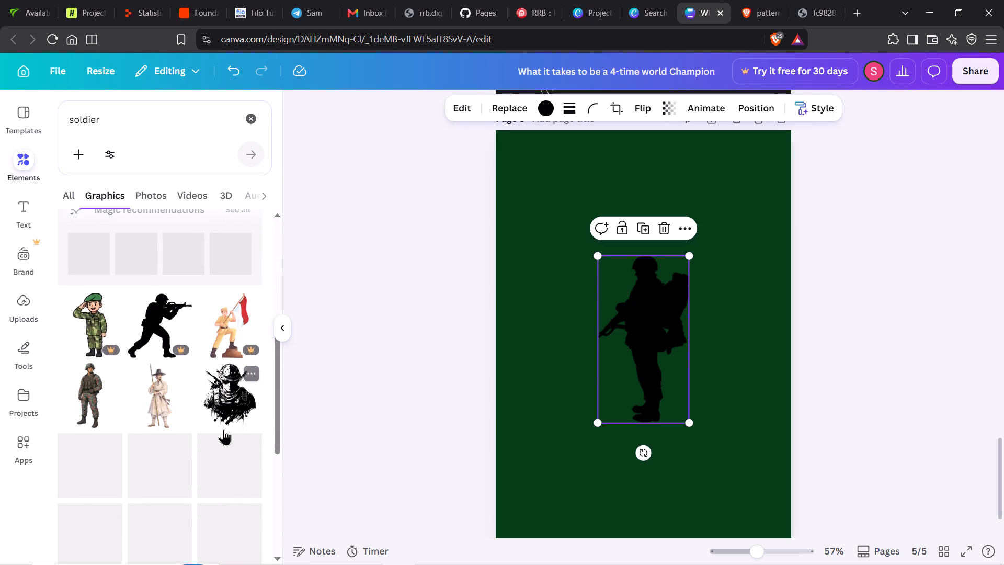
pyautogui.scroll(-4, 223, 429)
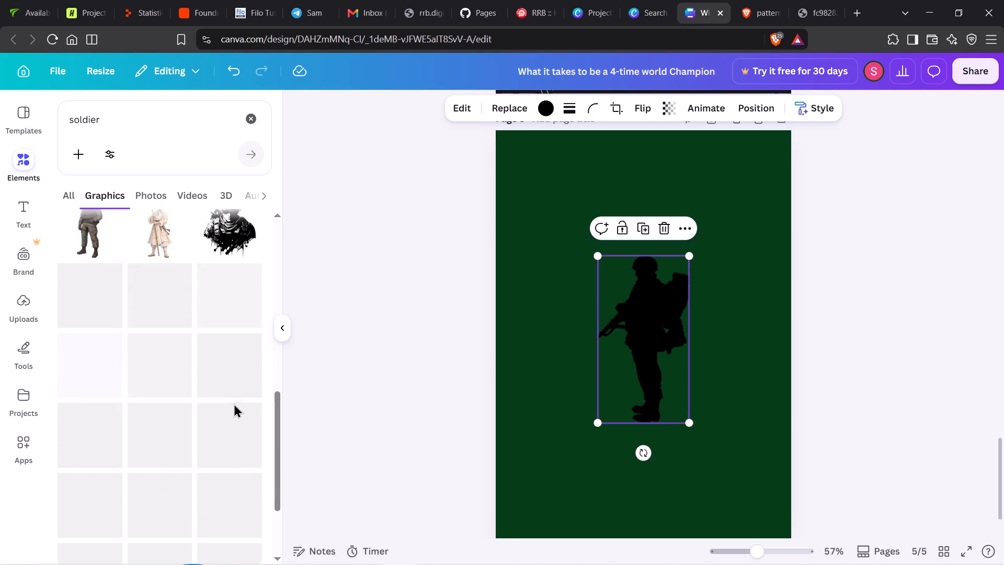
pyautogui.scroll(-1, 234, 403)
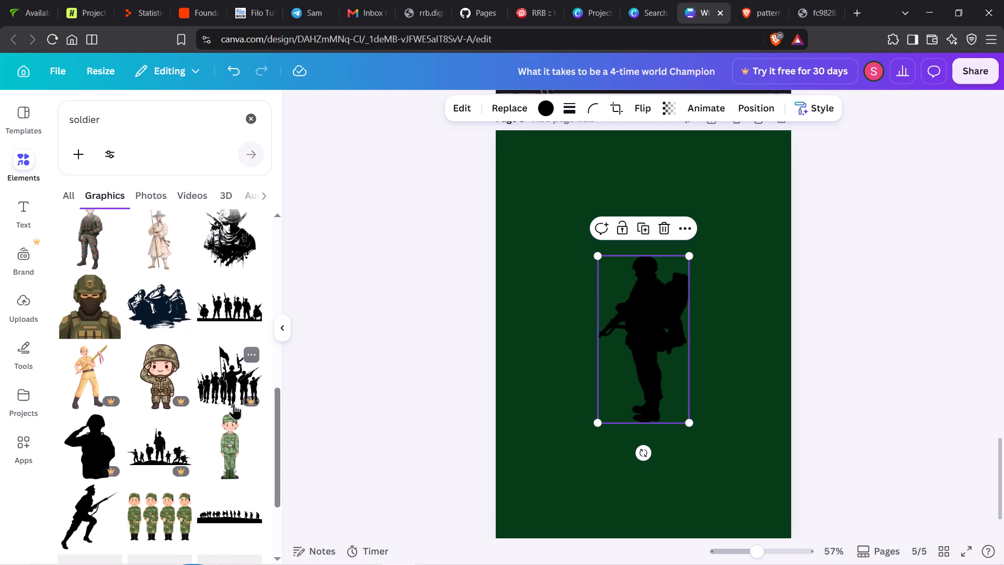
pyautogui.click(235, 299)
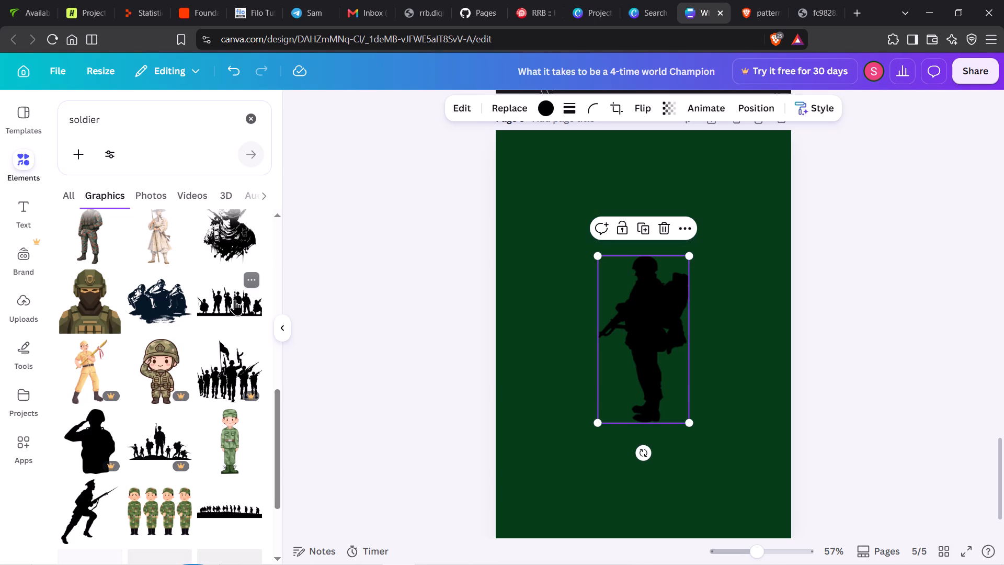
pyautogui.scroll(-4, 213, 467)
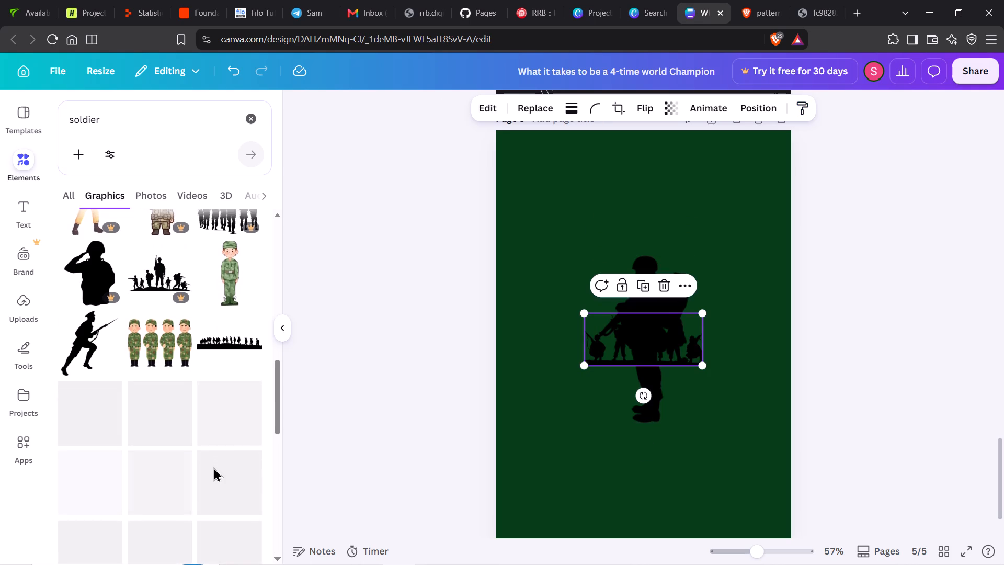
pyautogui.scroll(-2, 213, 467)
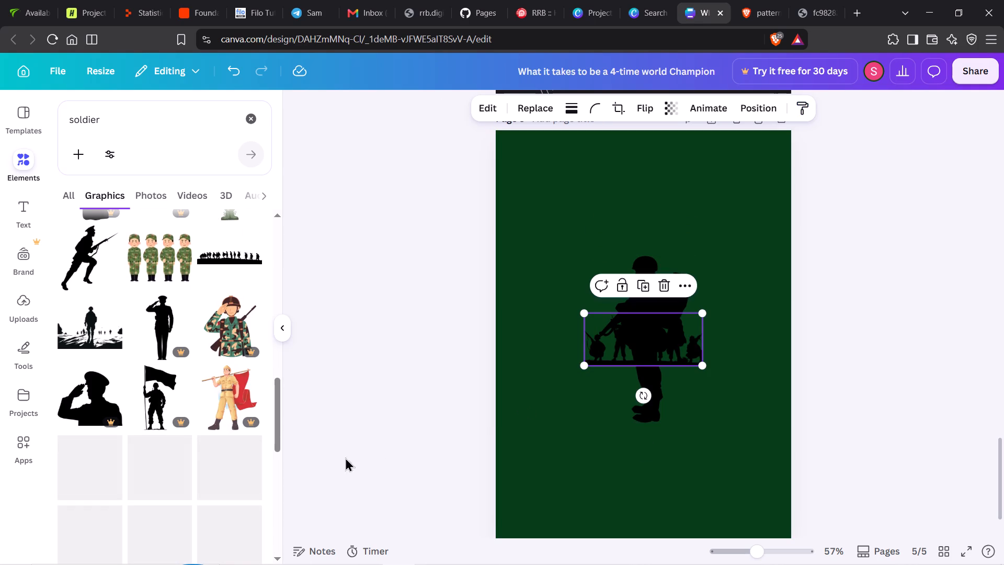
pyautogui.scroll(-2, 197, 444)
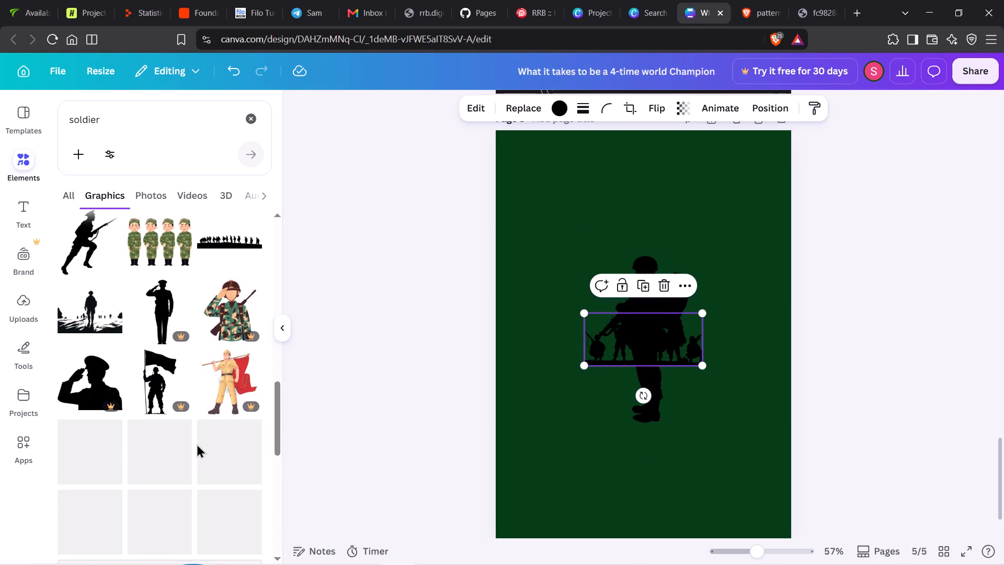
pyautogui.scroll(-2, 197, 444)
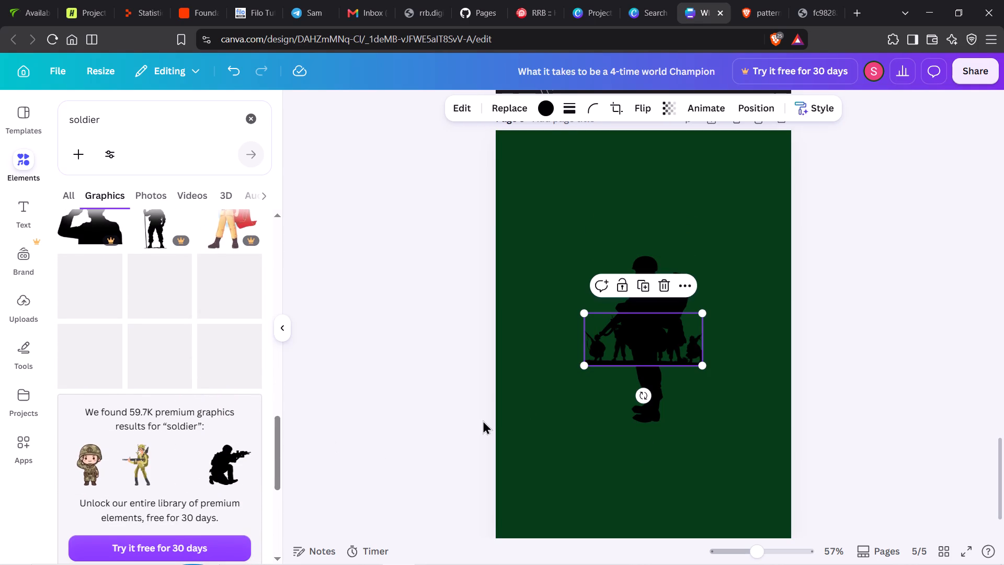
# Move the standing soldier silhouette off the group to the page's right edge, around mid-height.
pyautogui.click(483, 420)
pyautogui.click(682, 363)
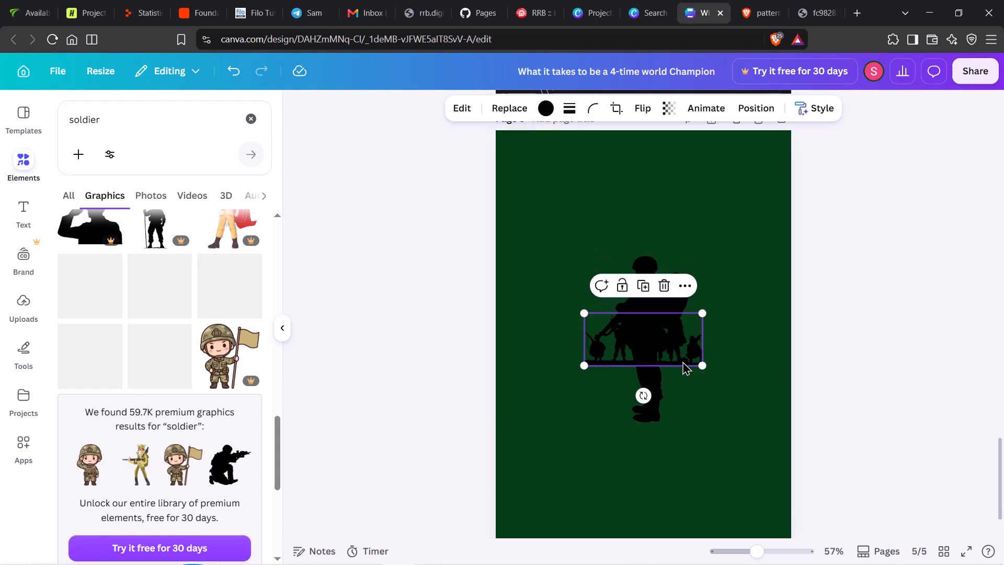
pyautogui.click(656, 300)
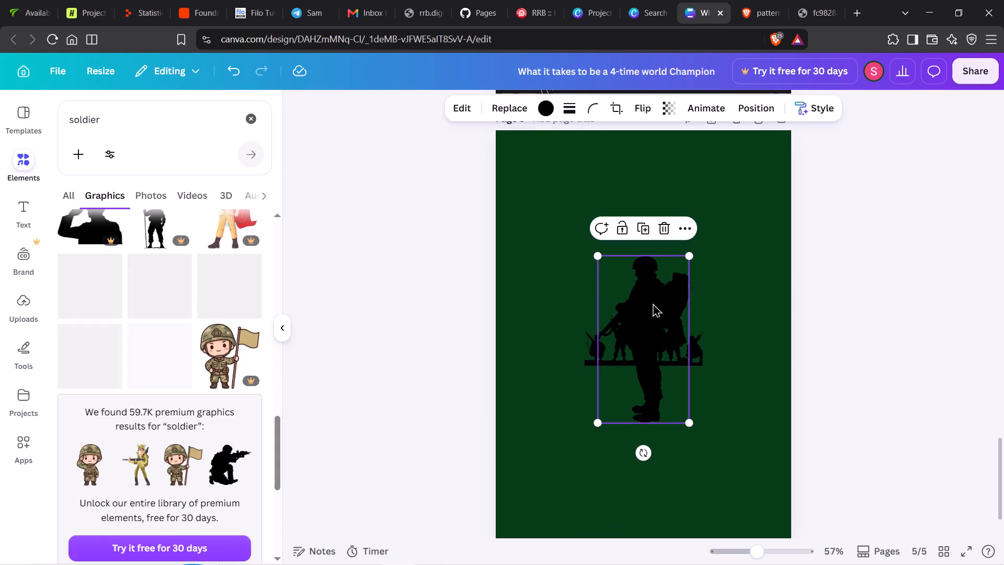
pyautogui.moveTo(651, 306); pyautogui.dragTo(741, 270)
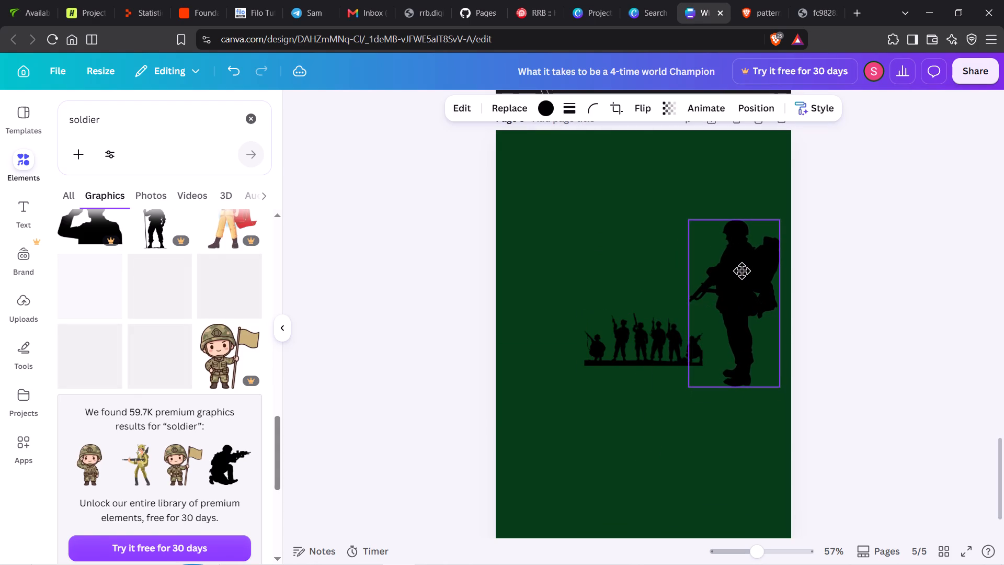
pyautogui.moveTo(741, 270); pyautogui.dragTo(746, 264)
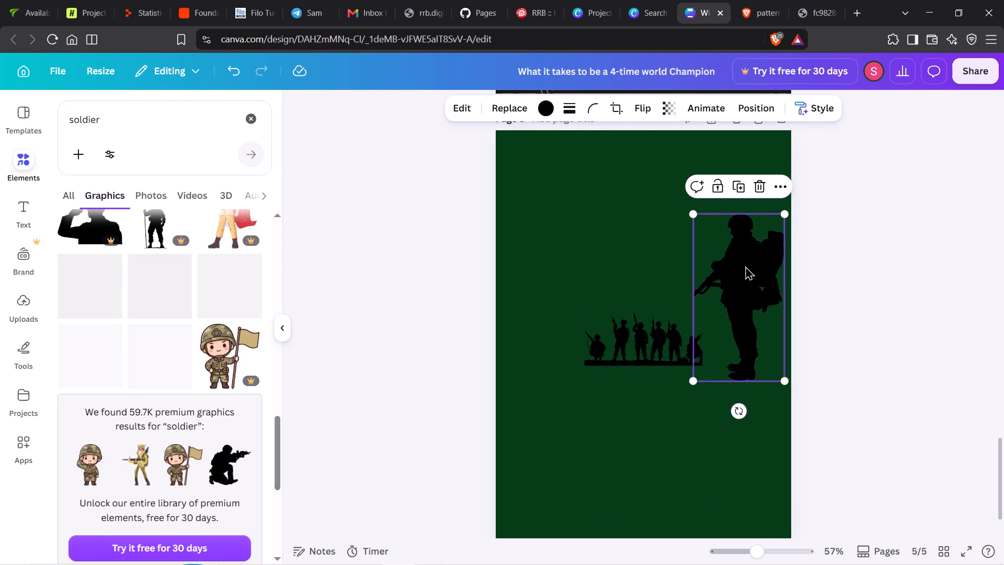
pyautogui.moveTo(745, 266); pyautogui.dragTo(748, 266)
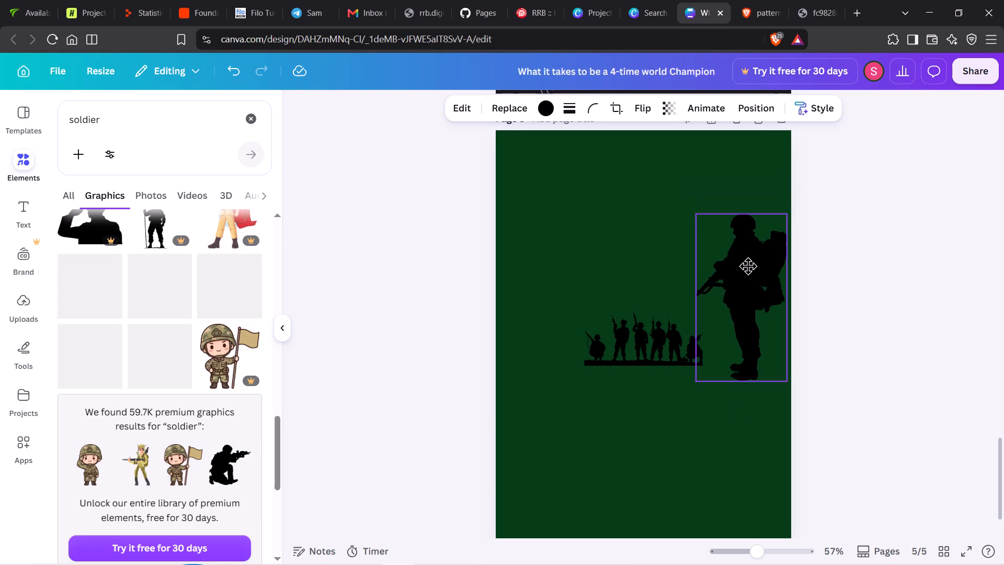
pyautogui.moveTo(748, 266); pyautogui.dragTo(748, 286)
# Move the soldier group silhouette to the lower-left corner of page 5.
pyautogui.click(641, 334)
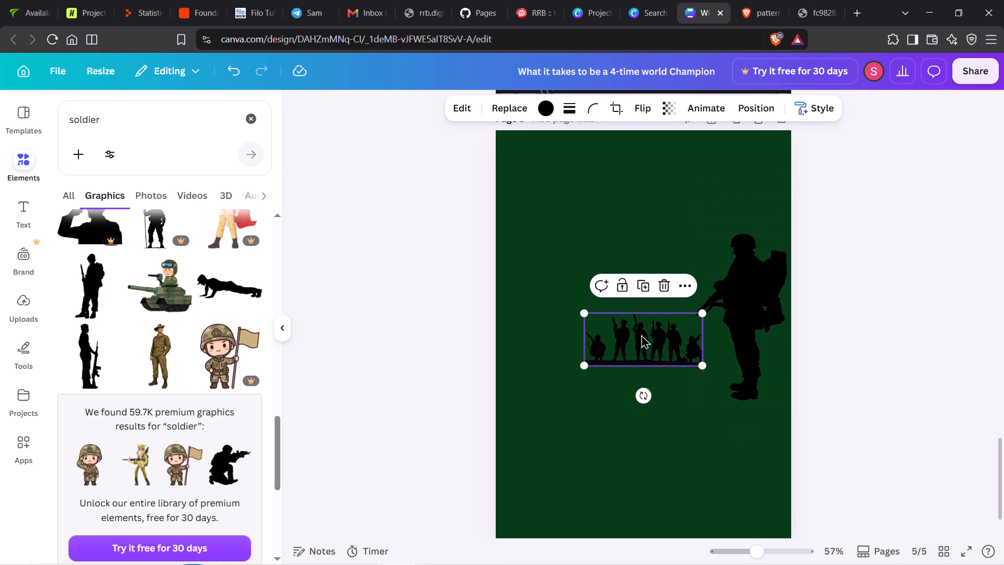
pyautogui.moveTo(641, 334); pyautogui.dragTo(563, 500)
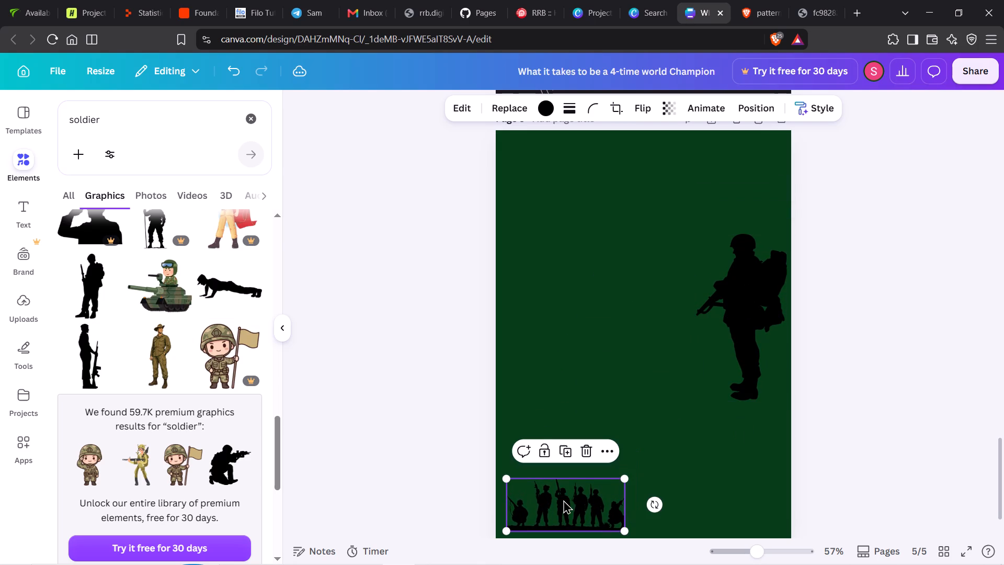
# Replace the element search with "mountains" and show the full set of graphics results.
pyautogui.click(253, 126)
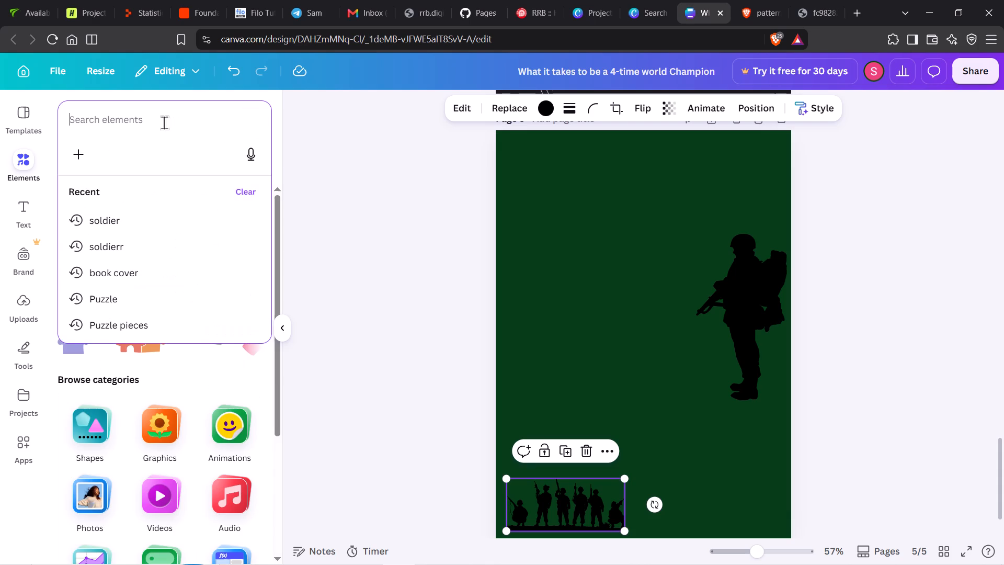
pyautogui.click(164, 122)
pyautogui.write('mount')
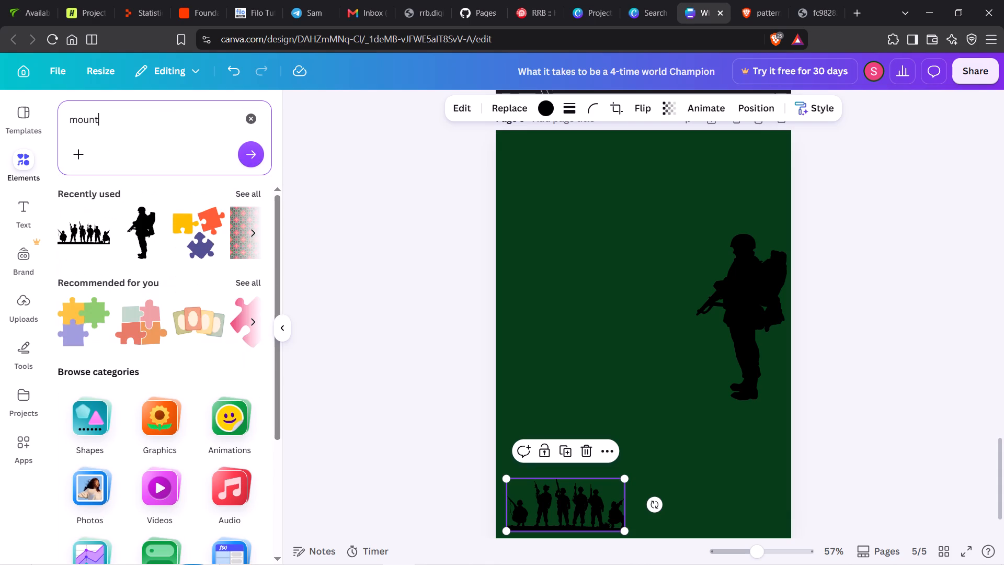
pyautogui.write('ains')
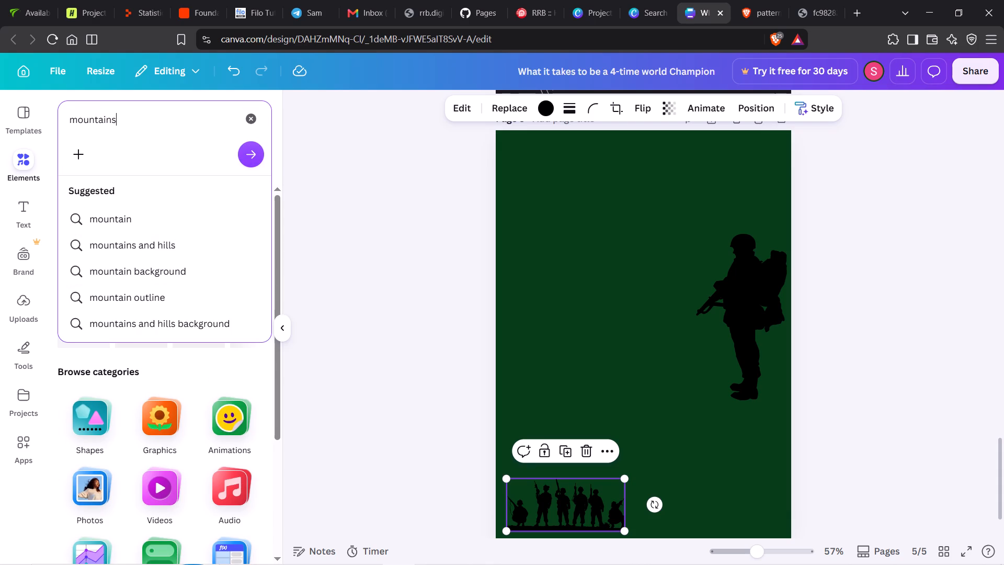
pyautogui.press('Return')
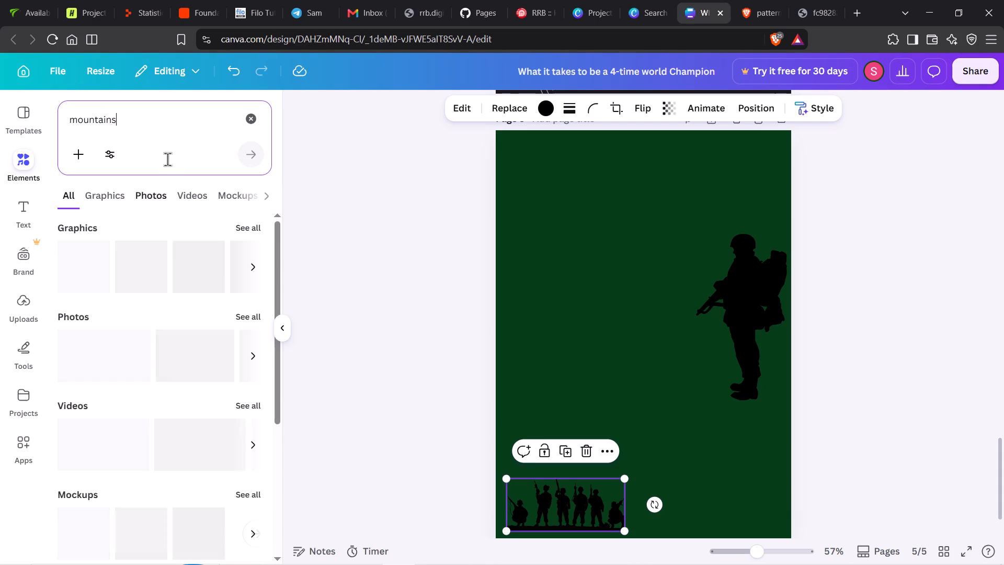
pyautogui.click(256, 225)
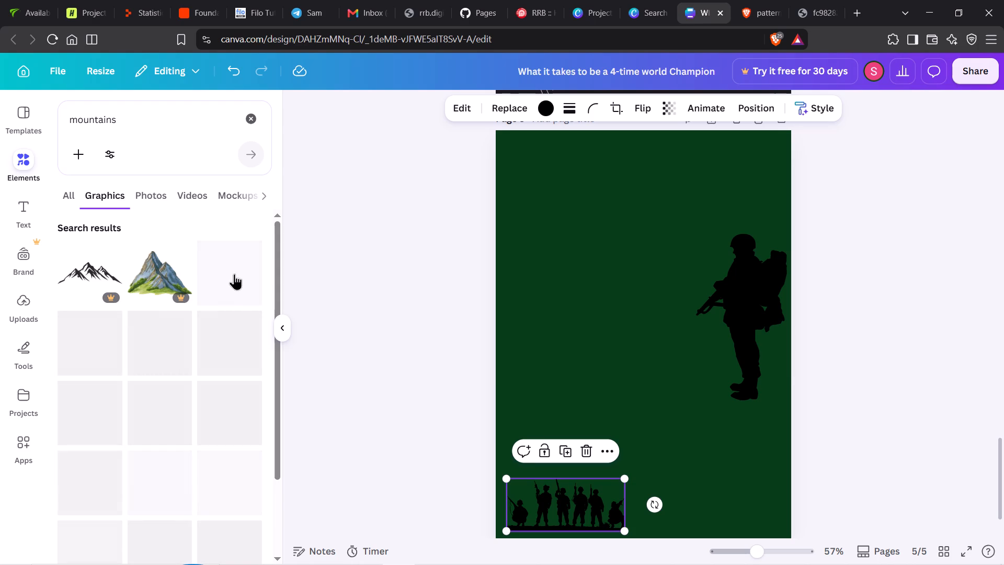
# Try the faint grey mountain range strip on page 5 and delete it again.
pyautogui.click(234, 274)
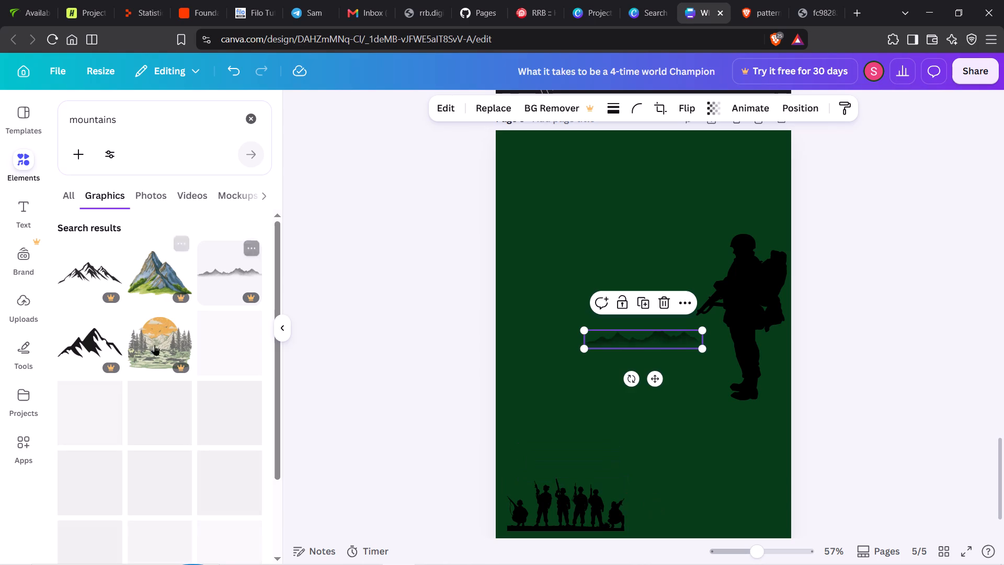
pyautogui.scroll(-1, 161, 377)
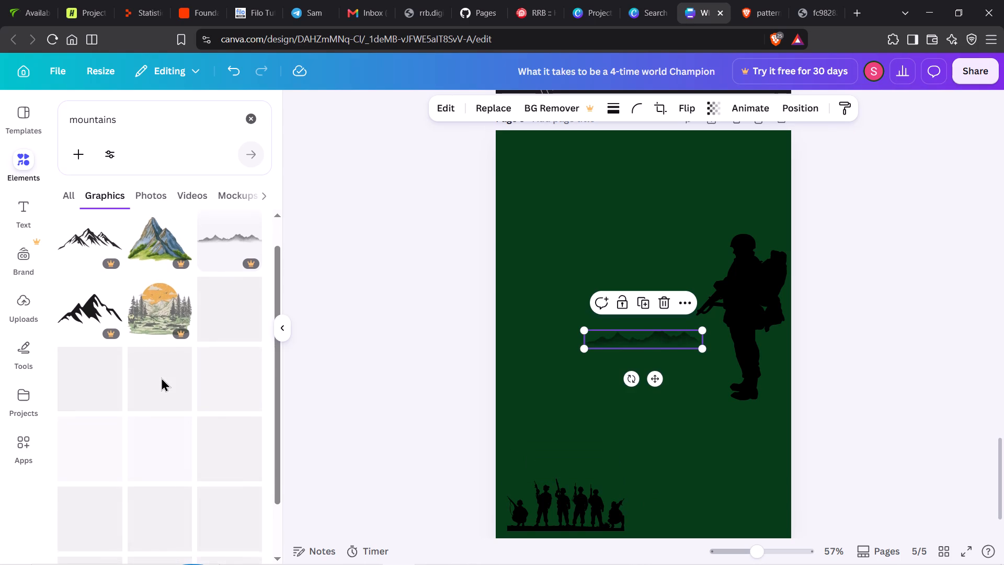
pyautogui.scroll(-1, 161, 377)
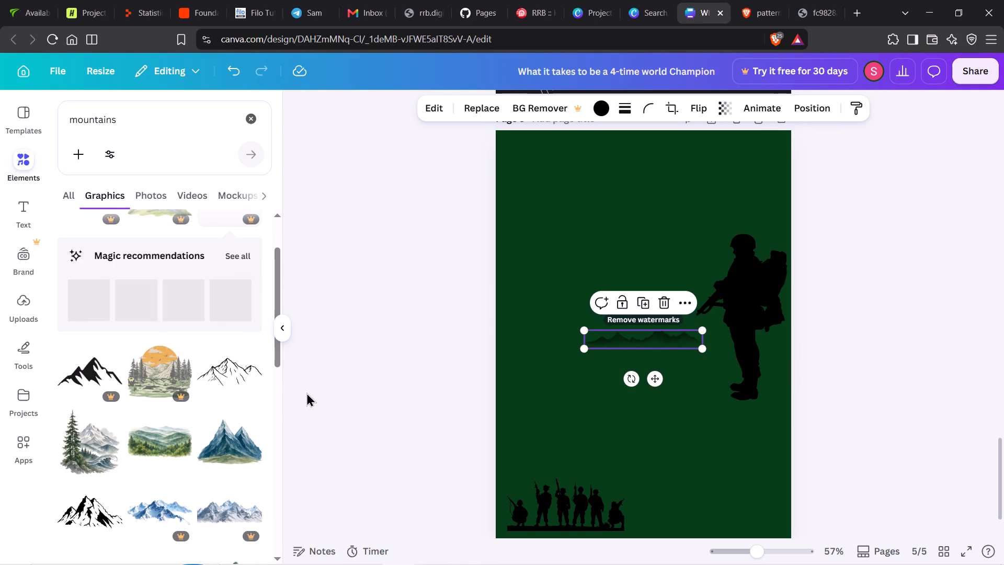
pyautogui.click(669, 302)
# Browse the mountain graphics and add the free black, jagged-peak mountain drawing to page 5.
pyautogui.scroll(-2, 221, 387)
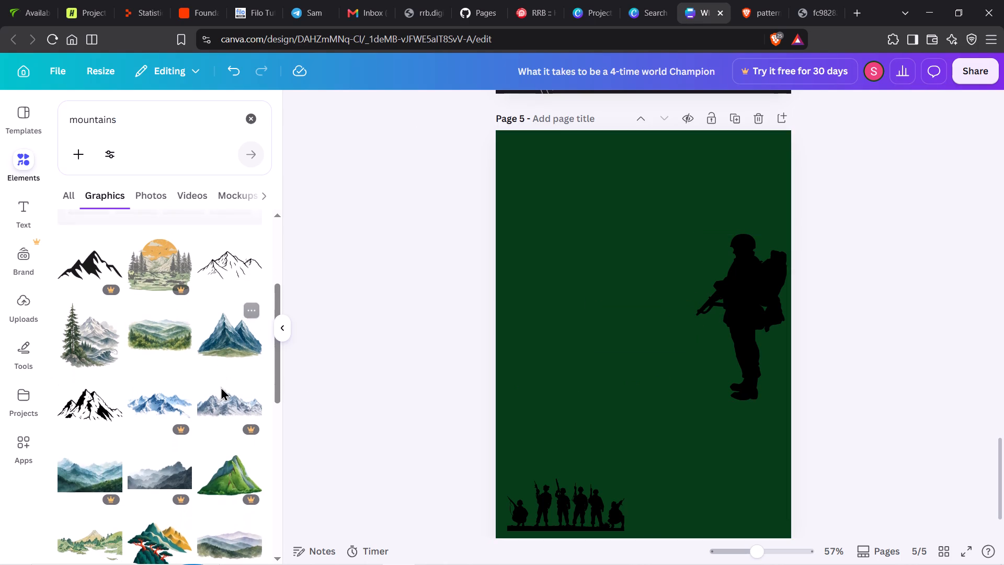
pyautogui.scroll(-3, 221, 387)
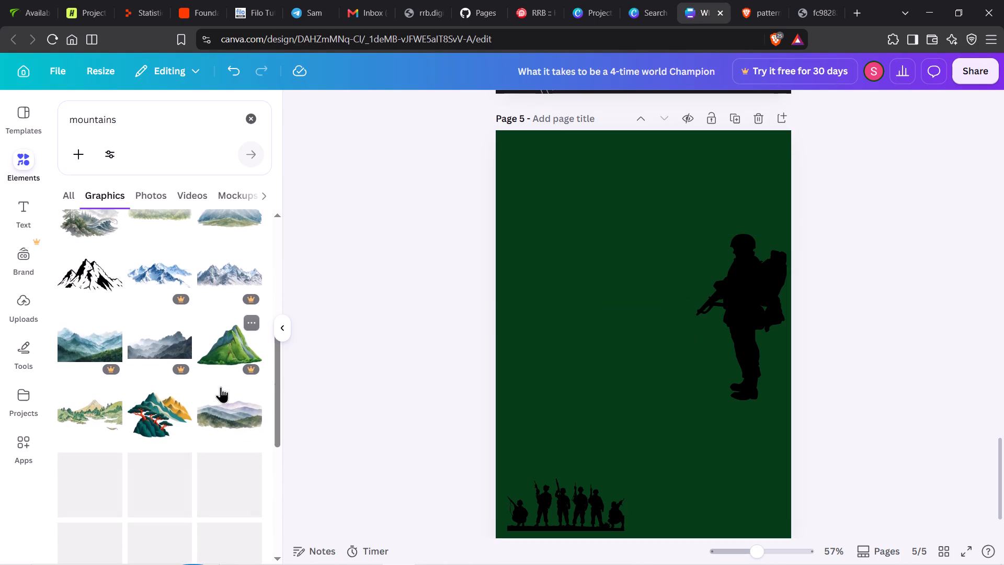
pyautogui.scroll(-1, 221, 387)
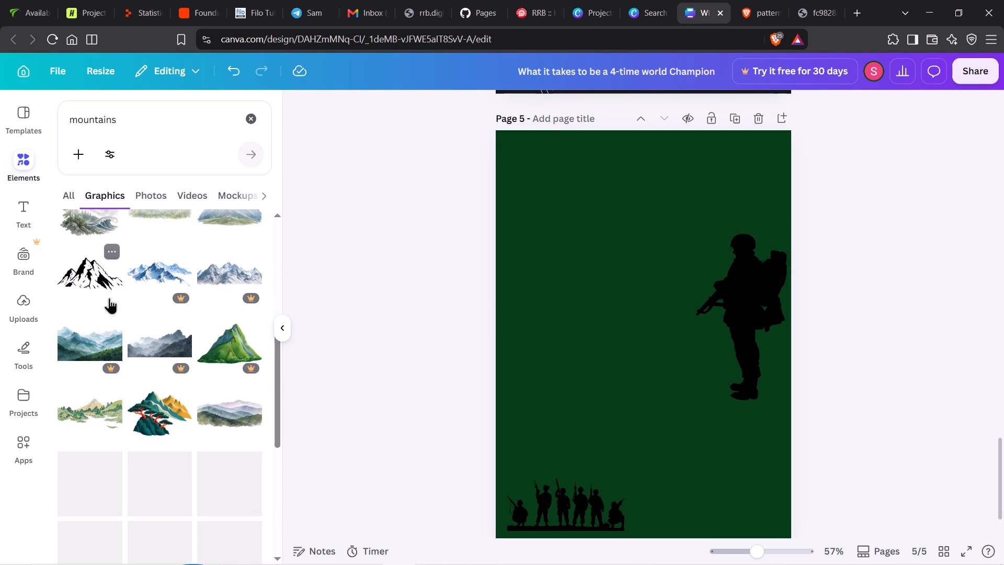
pyautogui.click(102, 282)
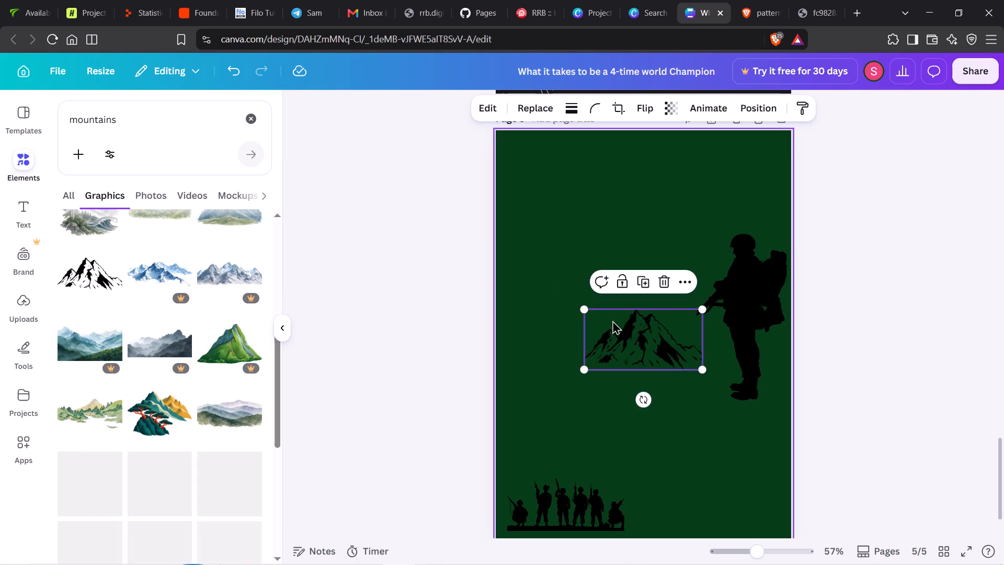
# Enlarge the black mountain drawing to a little over half the page's width.
pyautogui.moveTo(702, 373); pyautogui.dragTo(697, 373)
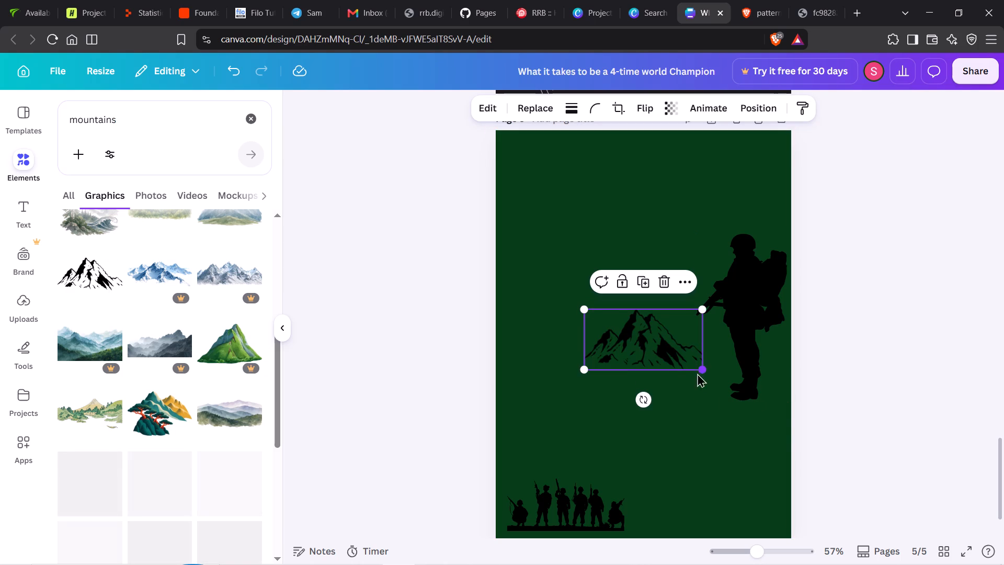
pyautogui.moveTo(697, 373); pyautogui.dragTo(742, 406)
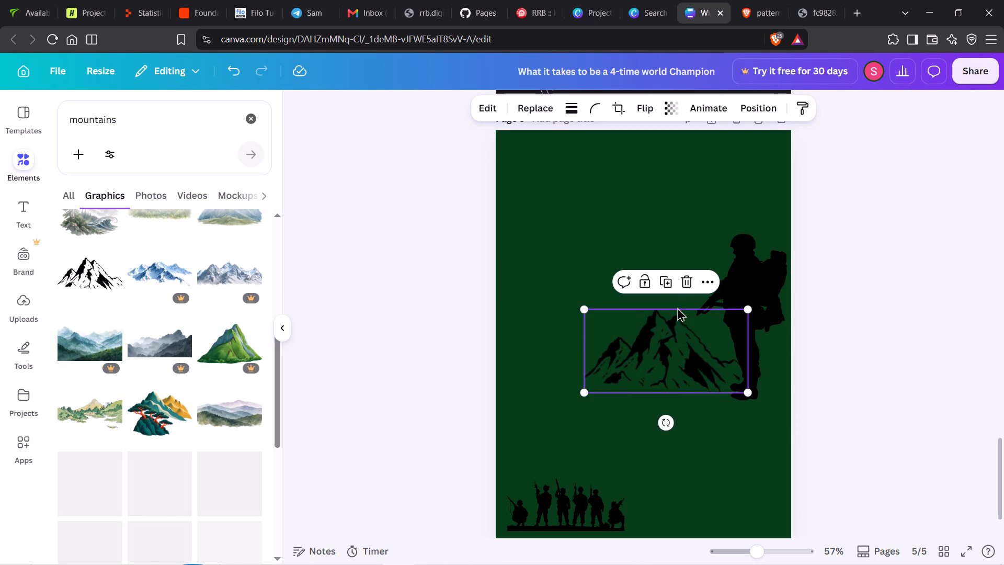
# Duplicate the mountain drawing and place the copy above the original, running slightly past the page's left edge.
pyautogui.click(666, 288)
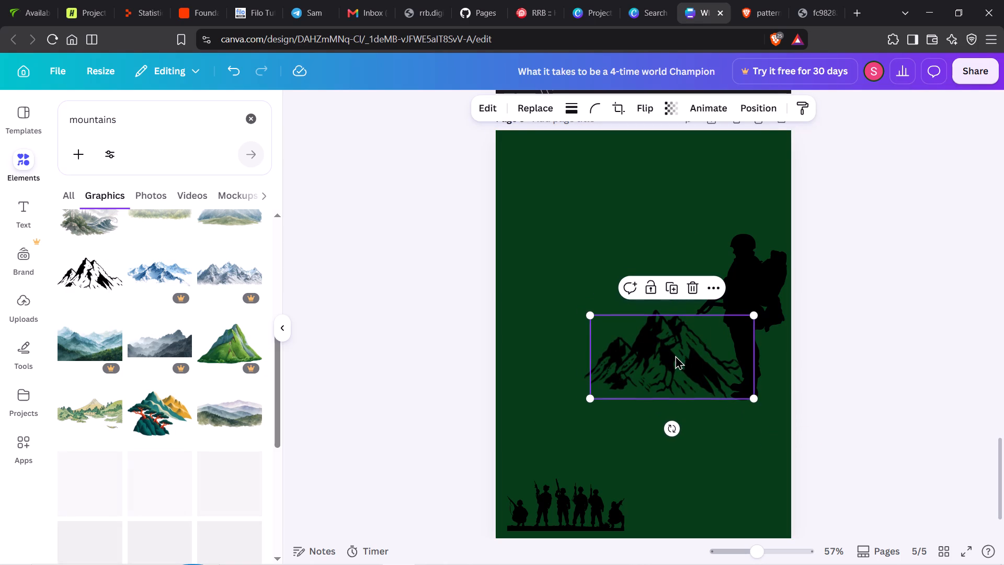
pyautogui.moveTo(675, 355); pyautogui.dragTo(595, 324)
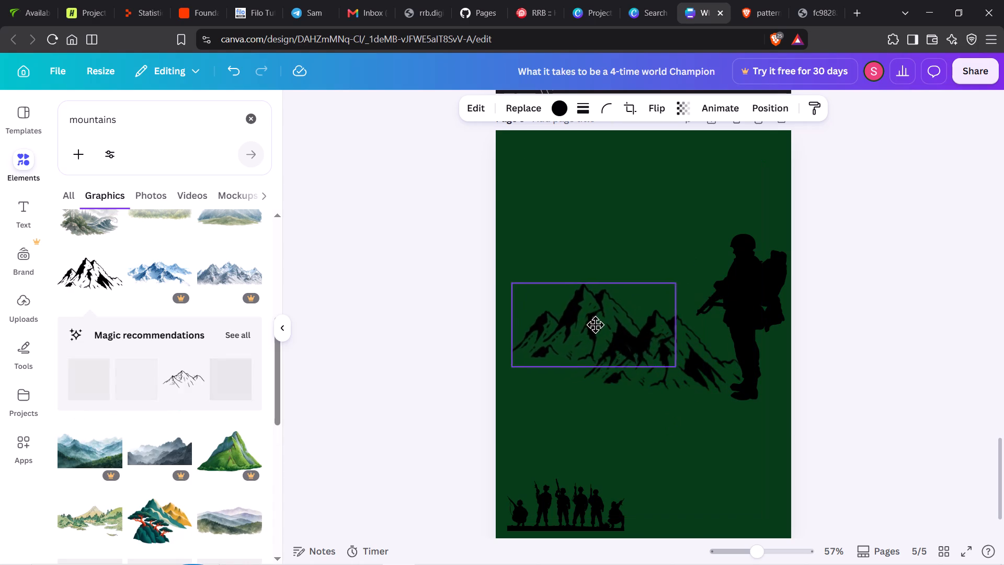
pyautogui.moveTo(595, 324); pyautogui.dragTo(583, 331)
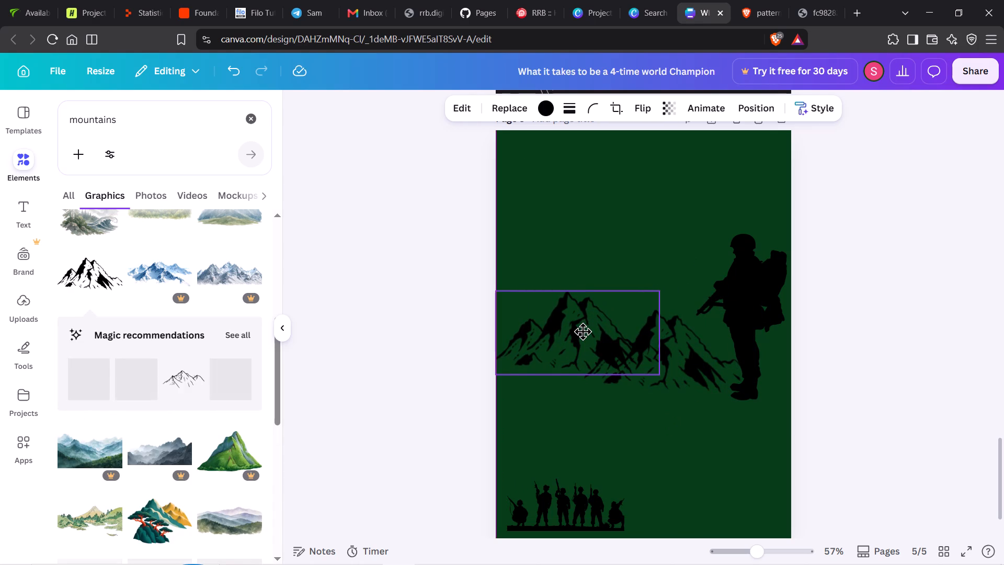
pyautogui.moveTo(583, 331); pyautogui.dragTo(568, 296)
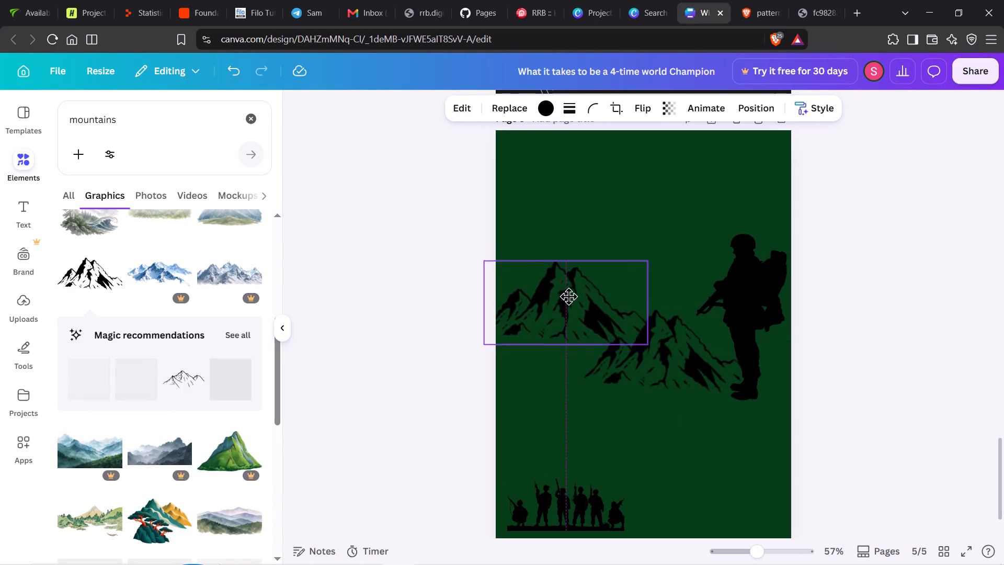
pyautogui.moveTo(568, 296); pyautogui.dragTo(567, 290)
# Raise the original mountain so it overlaps the lower right slope of the copy, forming a continuous range.
pyautogui.moveTo(644, 358); pyautogui.dragTo(646, 336)
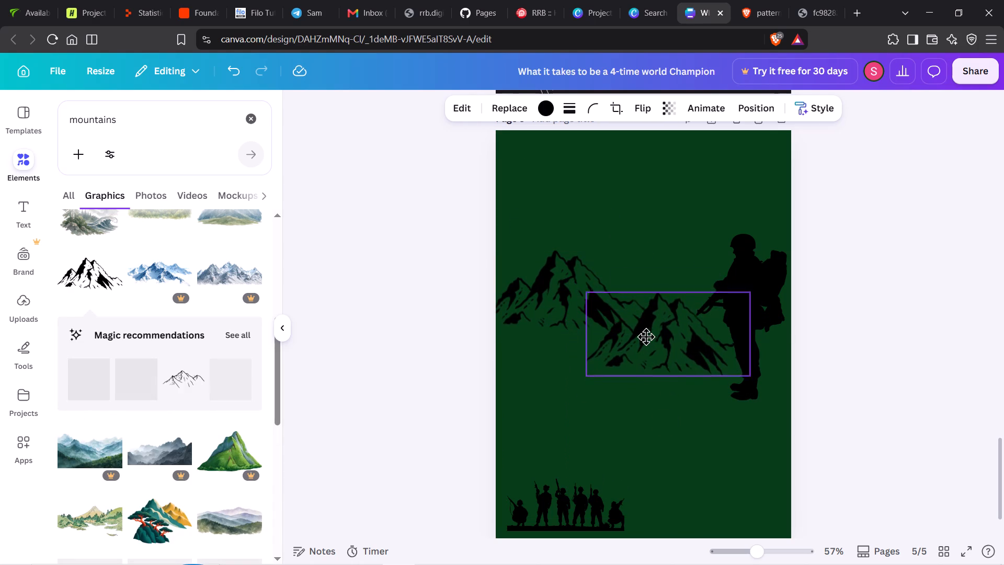
pyautogui.moveTo(646, 336); pyautogui.dragTo(641, 314)
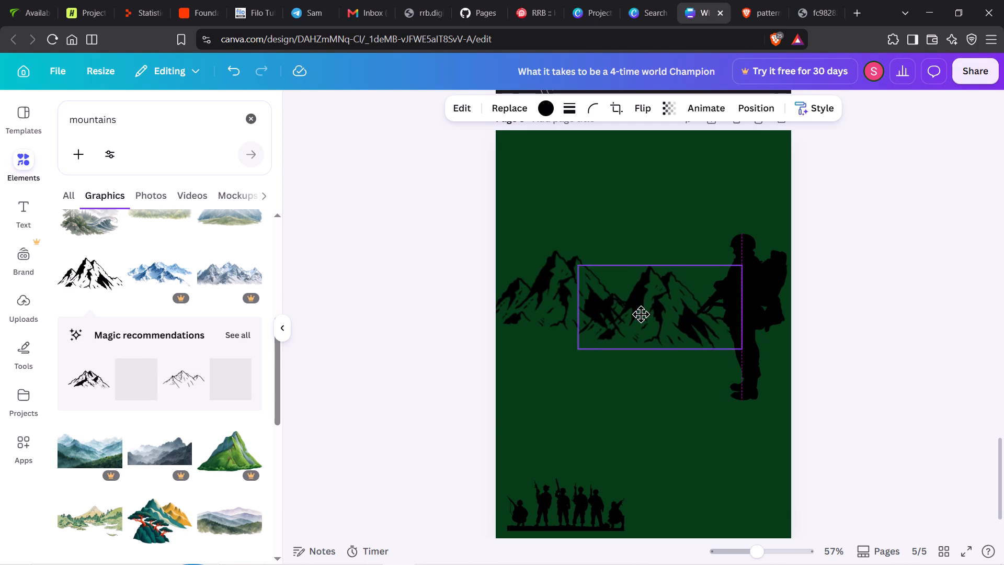
pyautogui.moveTo(641, 314); pyautogui.dragTo(646, 325)
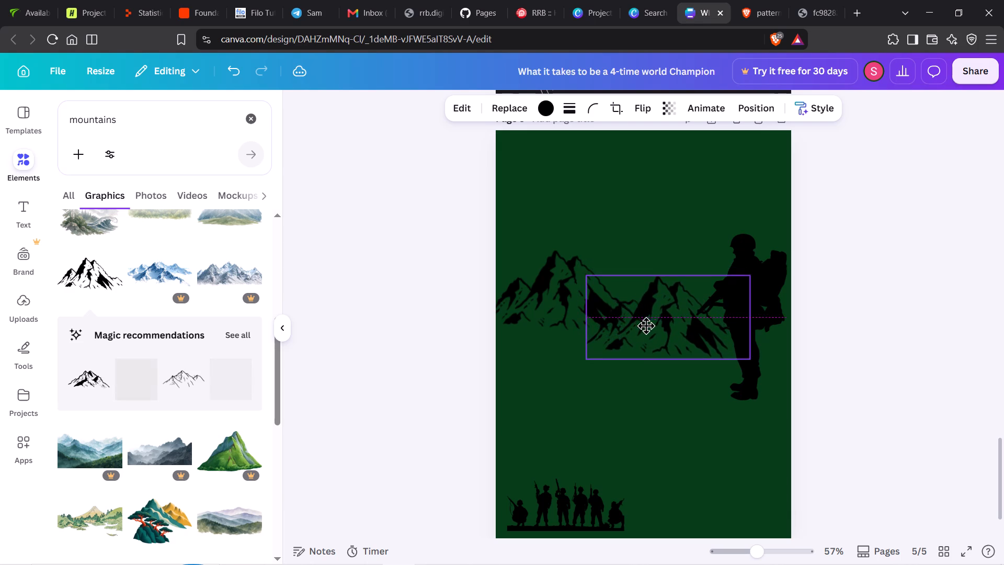
pyautogui.moveTo(646, 325); pyautogui.dragTo(644, 333)
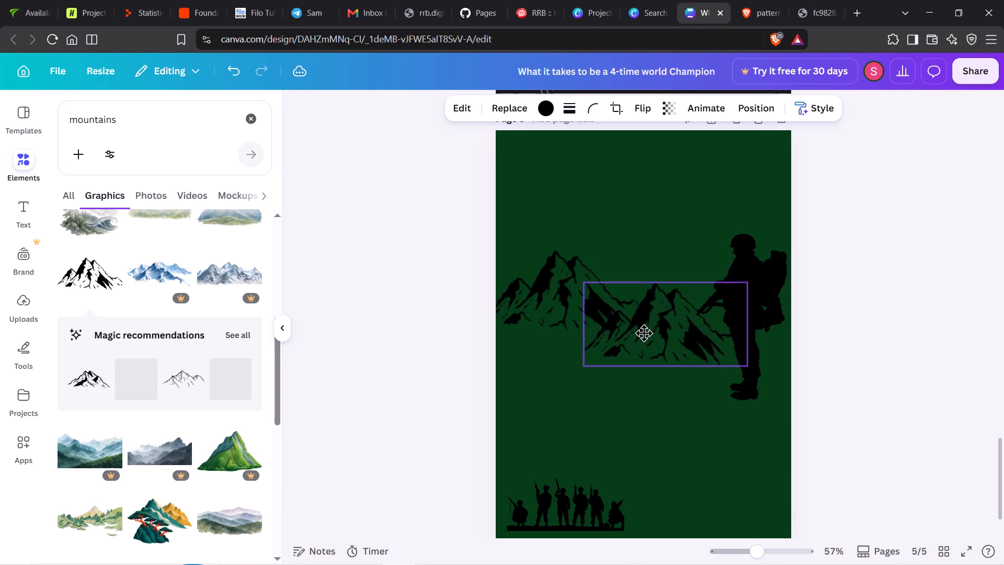
pyautogui.moveTo(644, 333); pyautogui.dragTo(642, 330)
pyautogui.click(554, 366)
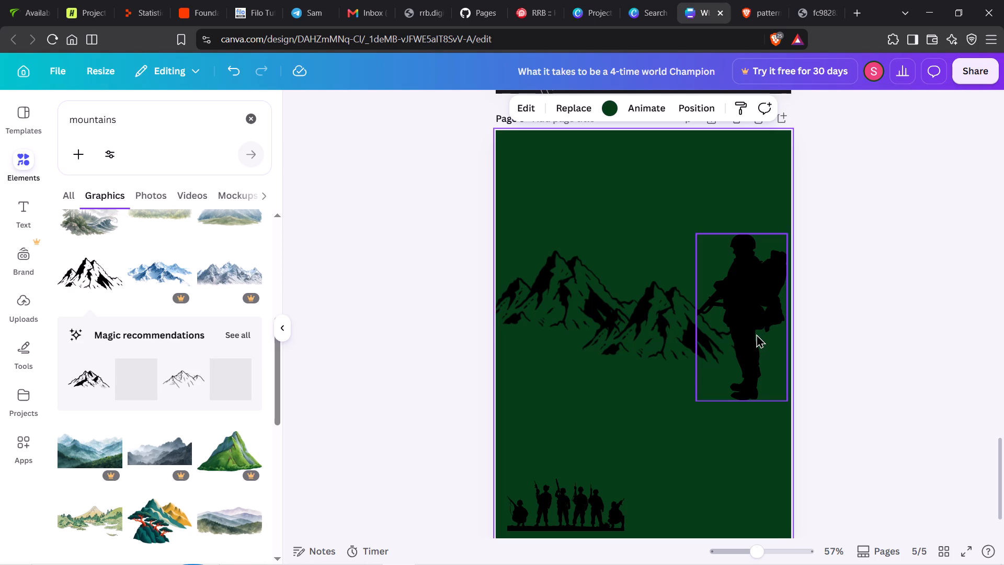
# Lower the standing soldier silhouette along the page's right edge until his head reaches the foot of the mountains.
pyautogui.moveTo(756, 334); pyautogui.dragTo(754, 367)
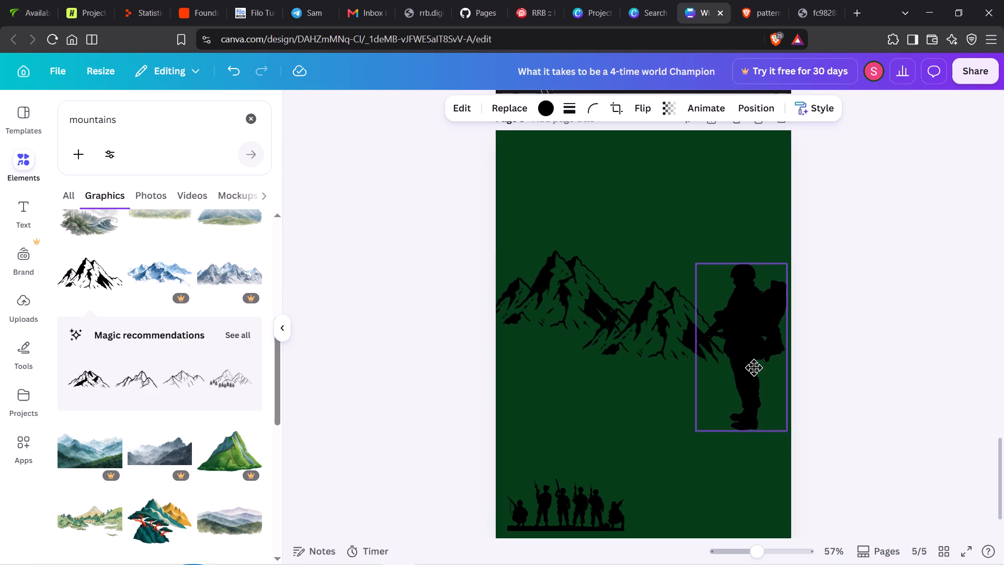
pyautogui.moveTo(754, 367); pyautogui.dragTo(763, 425)
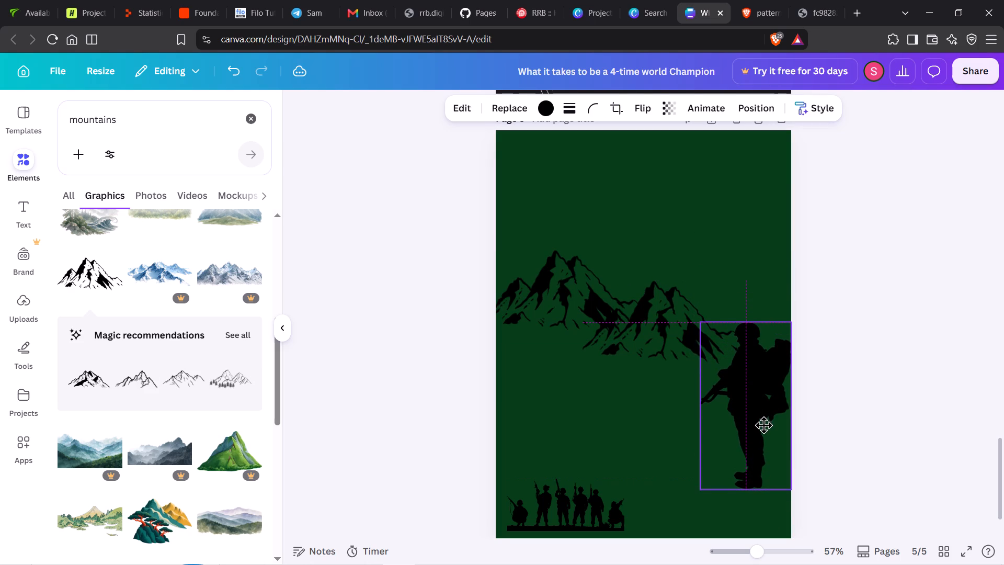
pyautogui.moveTo(763, 425); pyautogui.dragTo(763, 433)
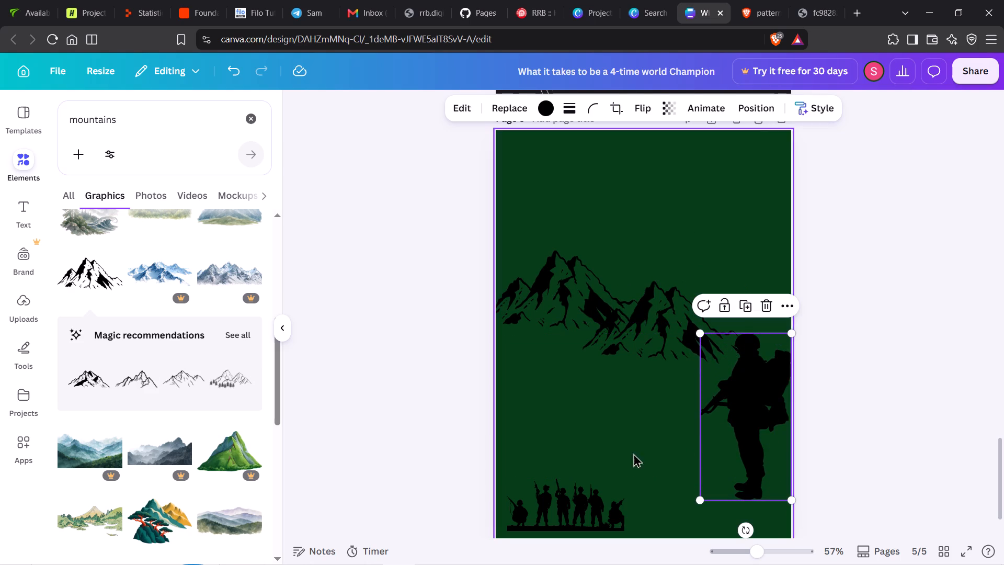
pyautogui.hscroll(-1, 632, 321)
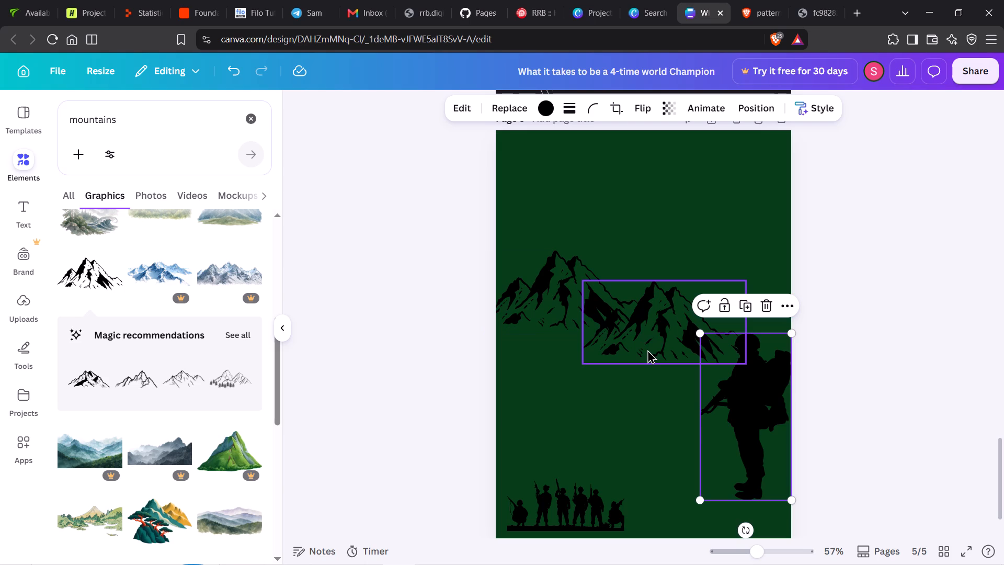
# Shift both mountains rightwards, bringing the left one flush with the page edge and the right one closer to the soldier.
pyautogui.moveTo(647, 349); pyautogui.dragTo(657, 353)
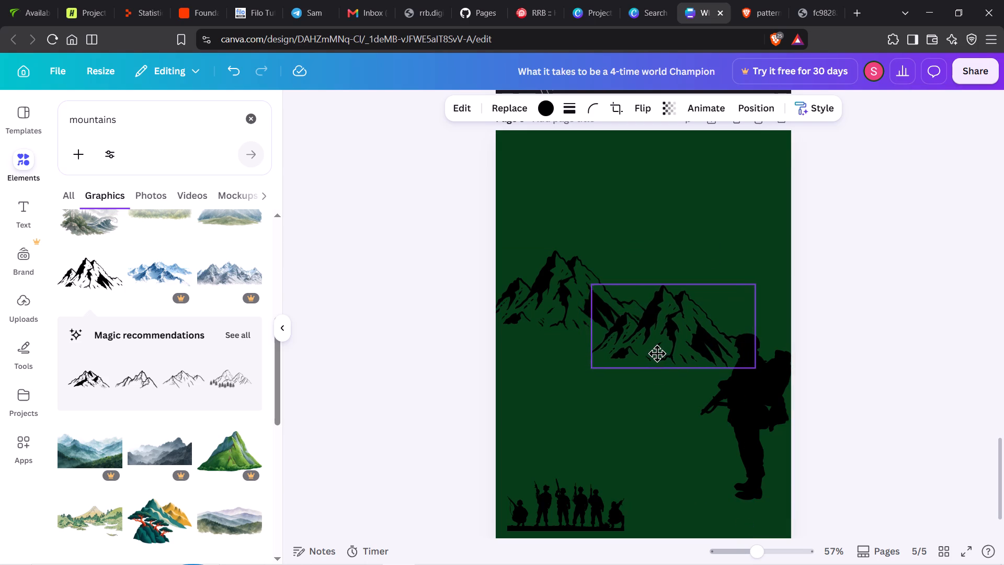
pyautogui.moveTo(657, 353); pyautogui.dragTo(663, 353)
pyautogui.moveTo(576, 306); pyautogui.dragTo(586, 319)
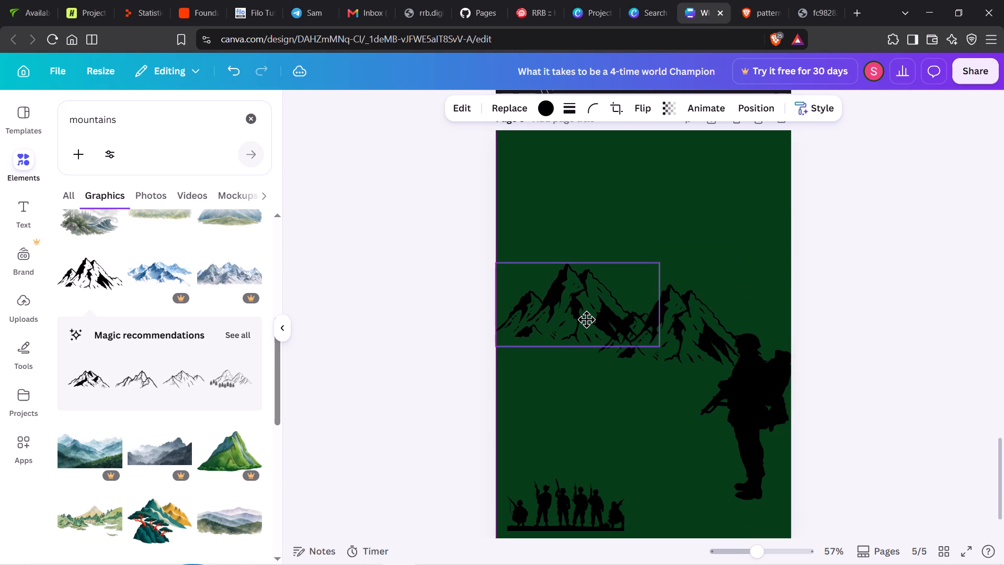
pyautogui.moveTo(586, 319); pyautogui.dragTo(587, 313)
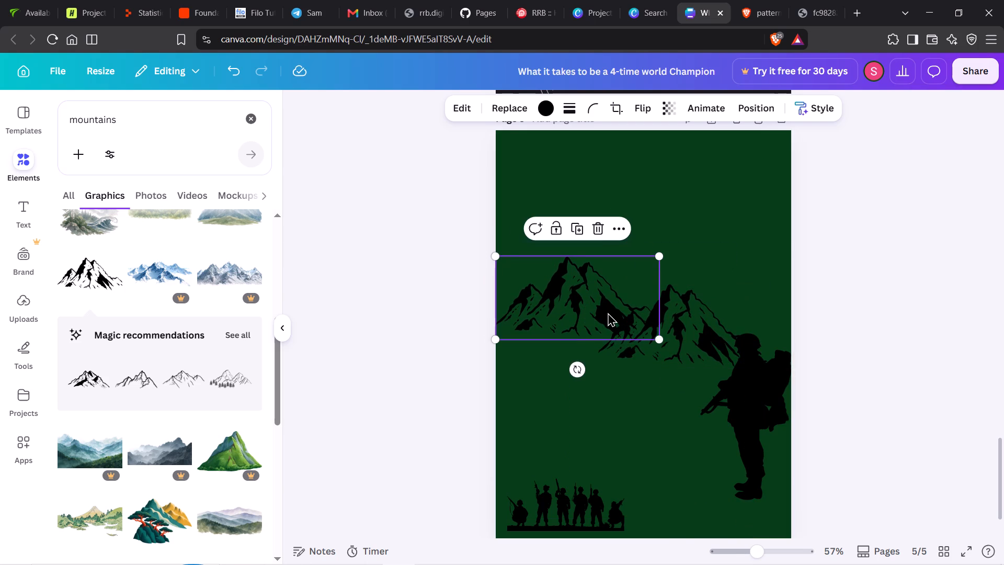
# Send the left mountain one layer backward.
pyautogui.rightClick(608, 312)
pyautogui.click(771, 285)
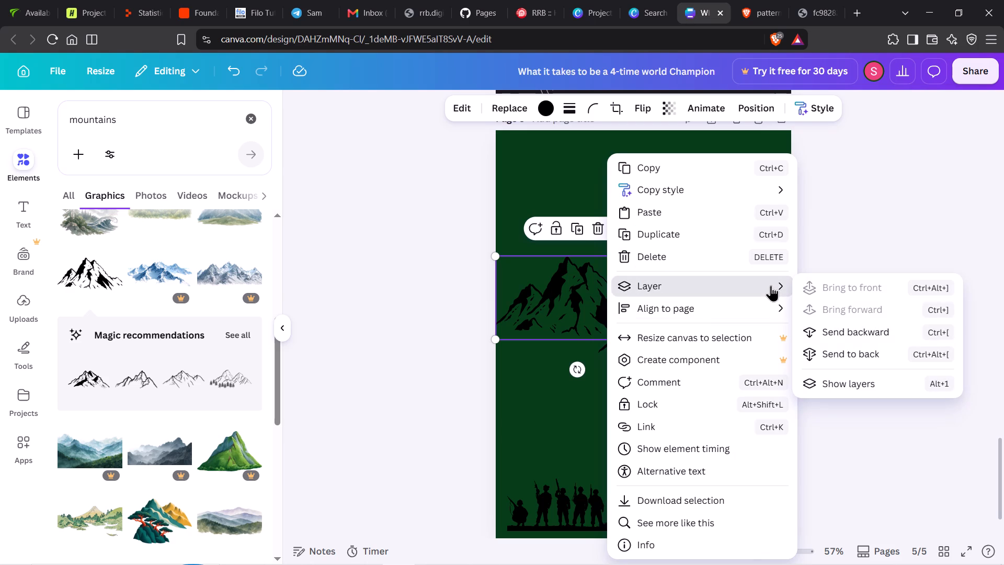
pyautogui.click(839, 331)
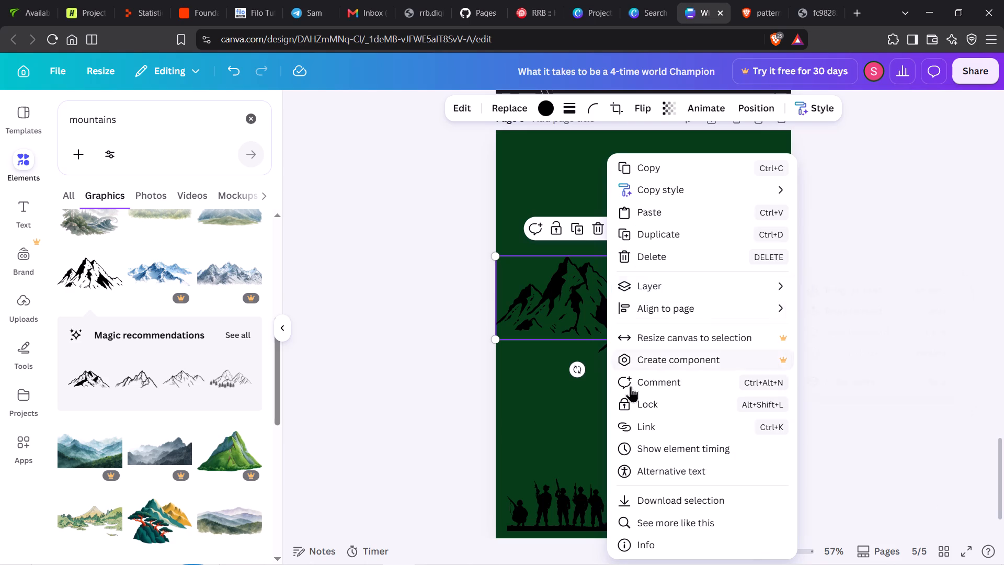
pyautogui.click(565, 414)
# Lower the right mountain slightly so its slope runs down behind the standing soldier's head.
pyautogui.moveTo(694, 352); pyautogui.dragTo(694, 365)
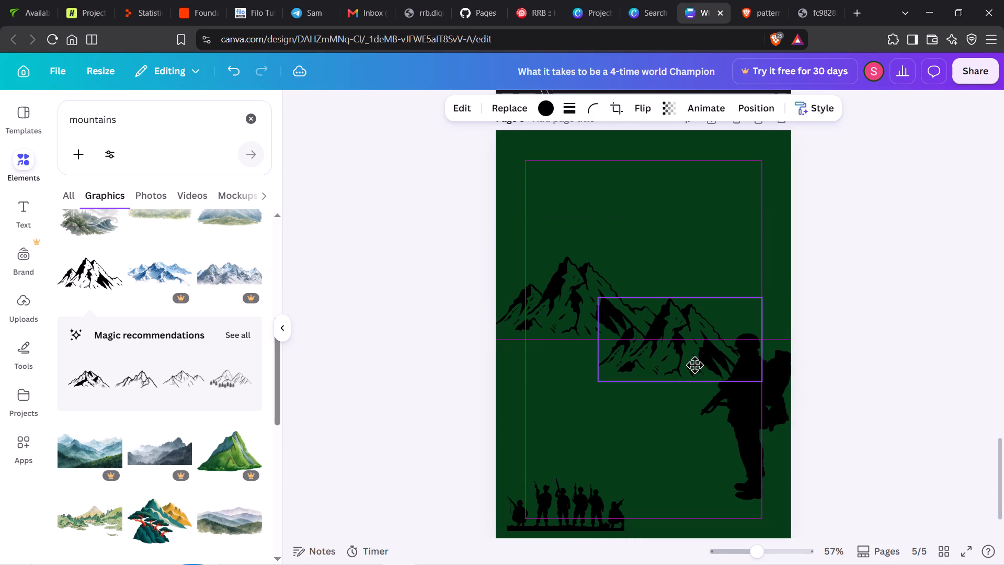
pyautogui.moveTo(694, 365); pyautogui.dragTo(695, 364)
# Raise the soldier group silhouette slightly from the page's bottom edge and enlarge it to nearly half the page's width.
pyautogui.moveTo(542, 499); pyautogui.dragTo(554, 478)
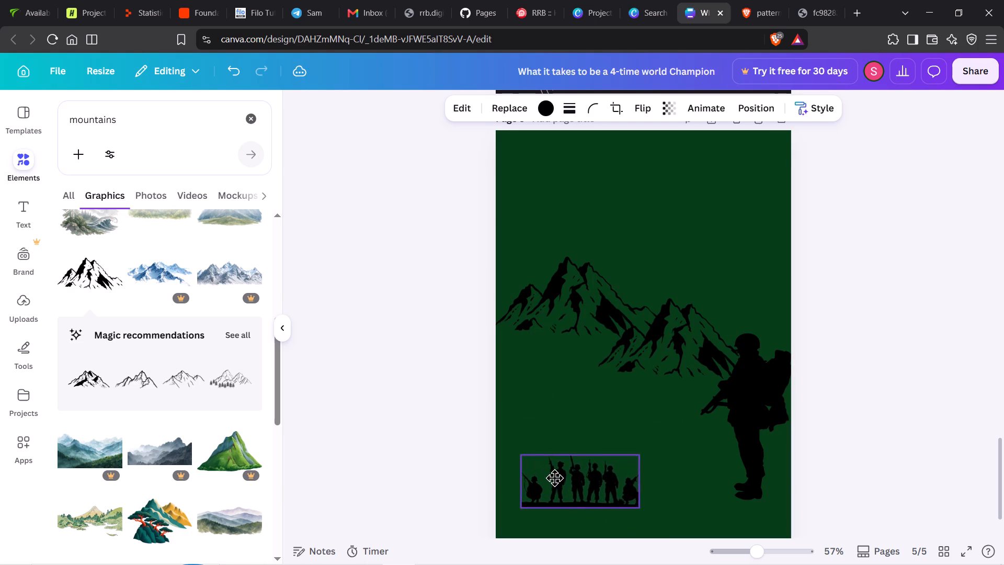
pyautogui.moveTo(554, 478); pyautogui.dragTo(541, 488)
pyautogui.moveTo(622, 515); pyautogui.dragTo(645, 523)
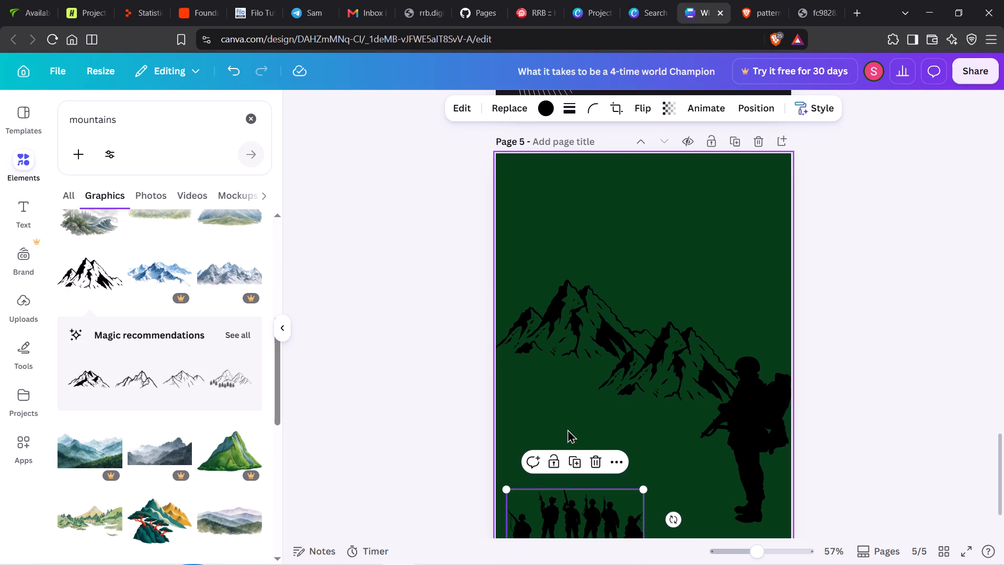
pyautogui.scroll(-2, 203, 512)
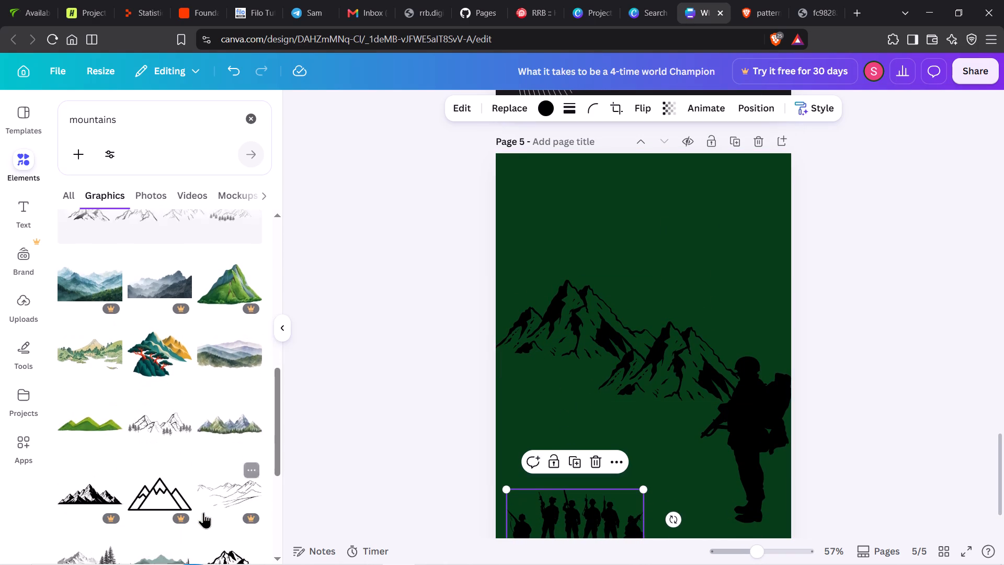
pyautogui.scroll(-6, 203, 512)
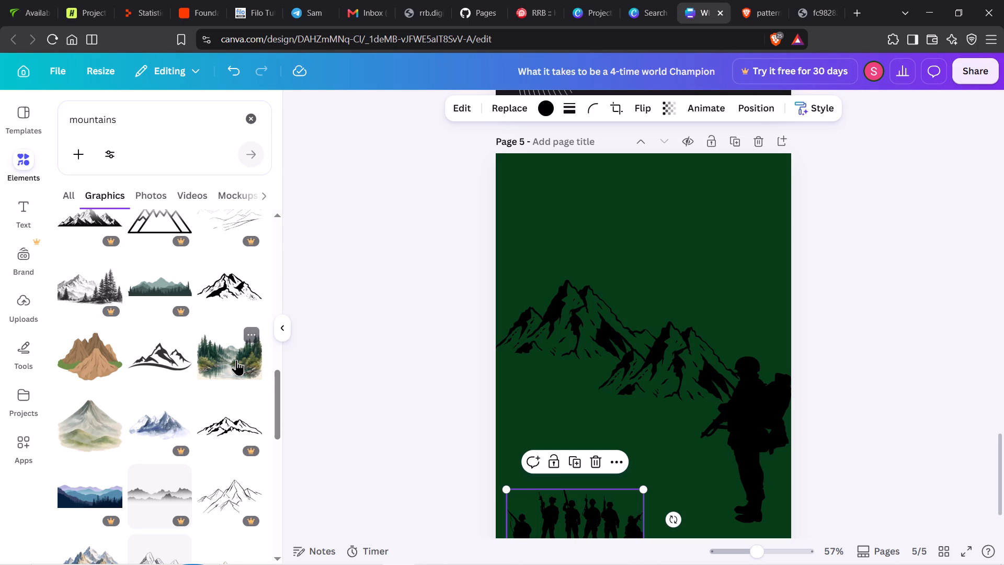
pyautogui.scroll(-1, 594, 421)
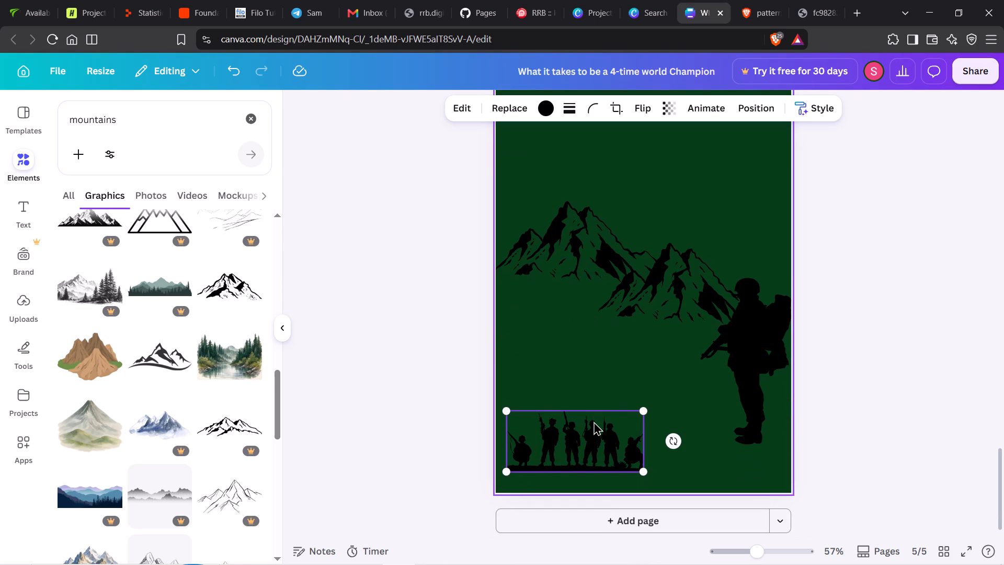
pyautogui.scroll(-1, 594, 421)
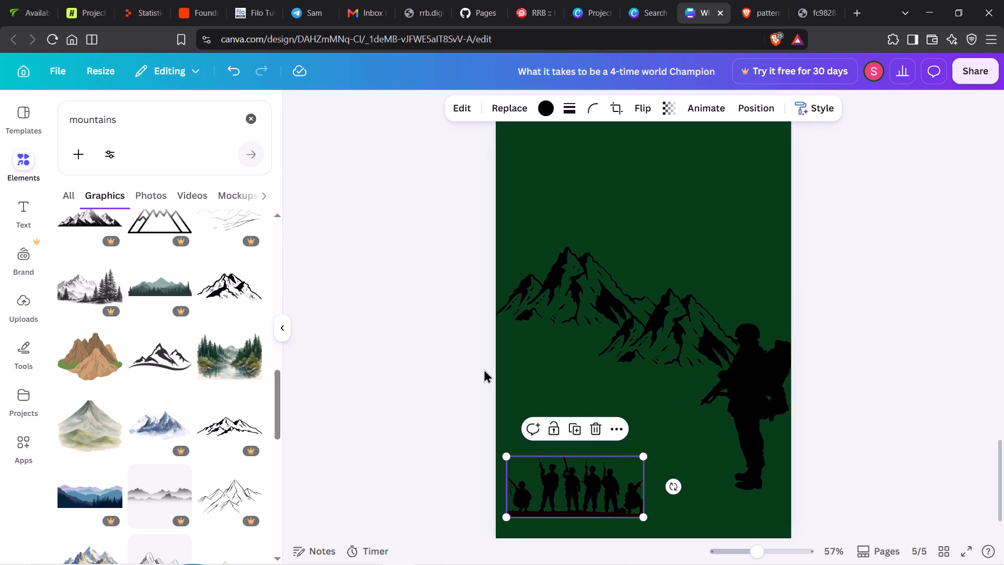
# Duplicate the standing soldier and place the copy to his left, in front of the right mountain.
pyautogui.click(765, 386)
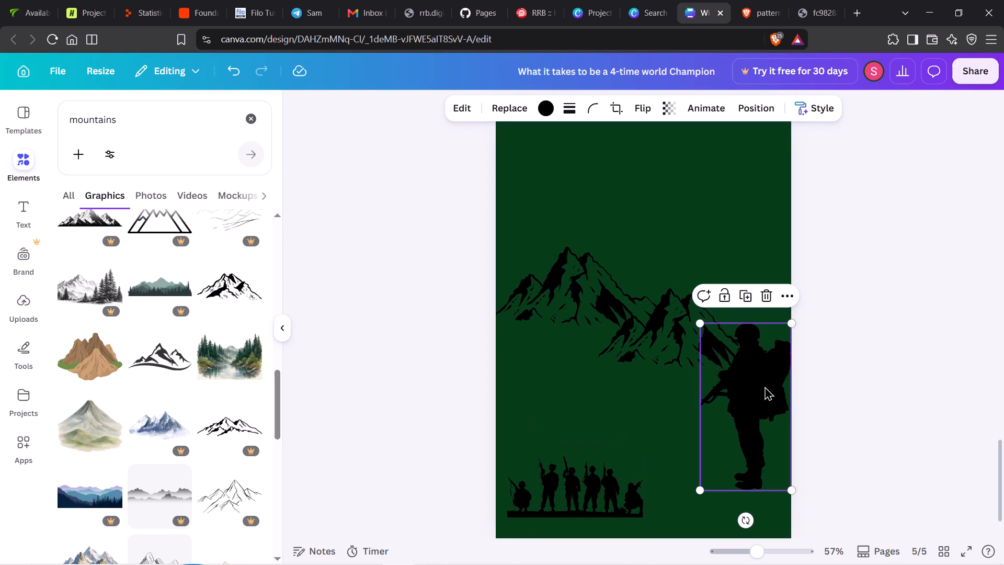
pyautogui.click(745, 297)
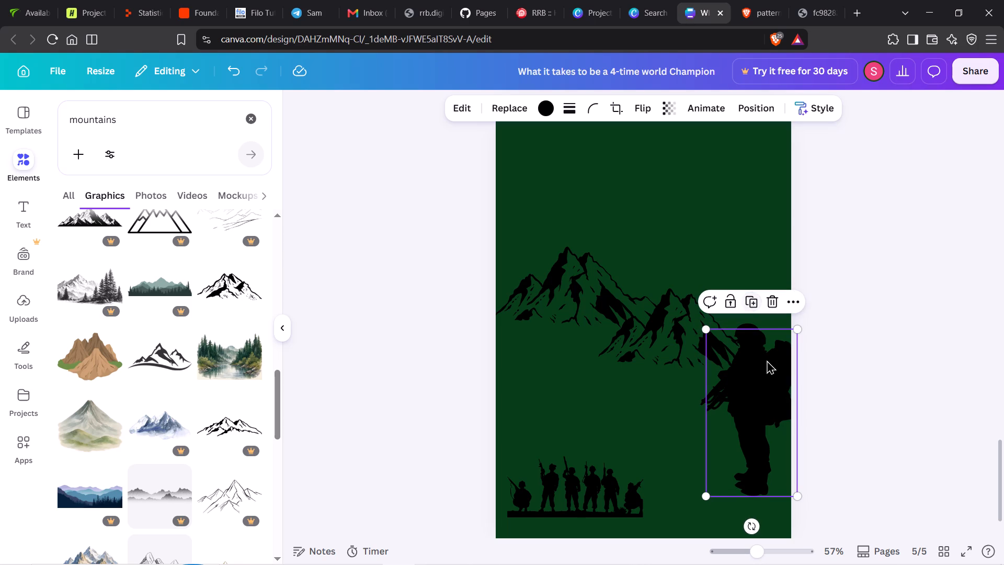
pyautogui.moveTo(763, 369); pyautogui.dragTo(677, 366)
pyautogui.click(677, 366)
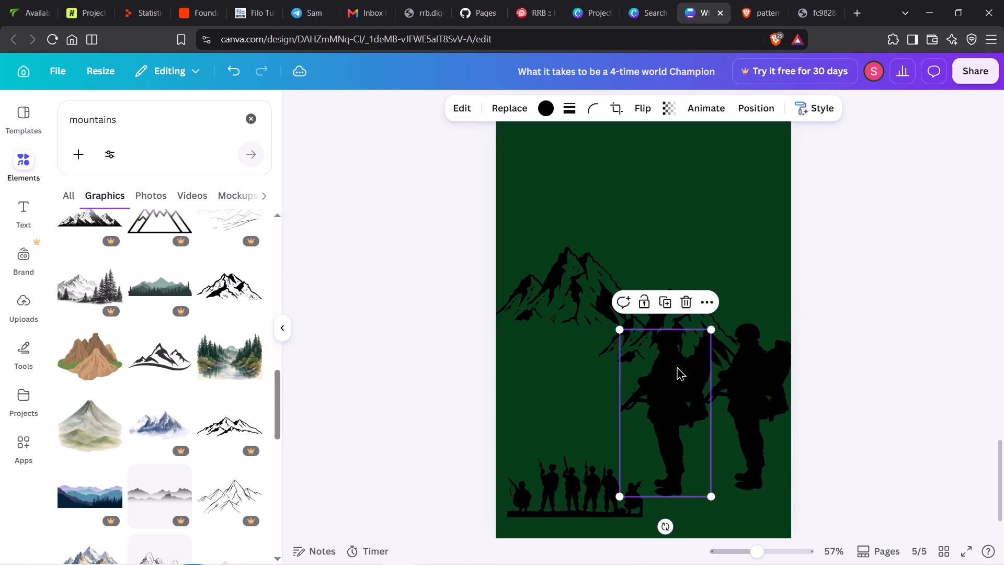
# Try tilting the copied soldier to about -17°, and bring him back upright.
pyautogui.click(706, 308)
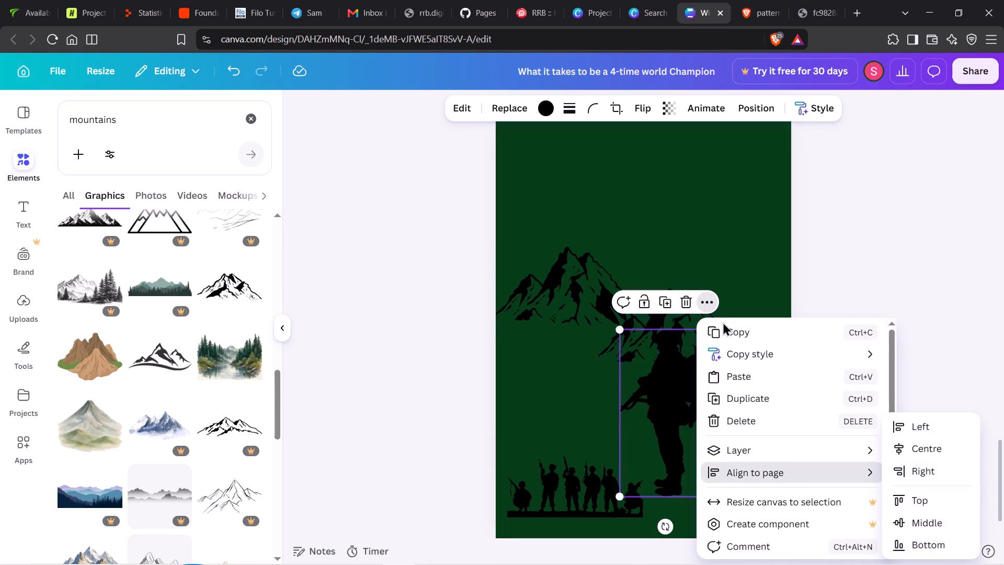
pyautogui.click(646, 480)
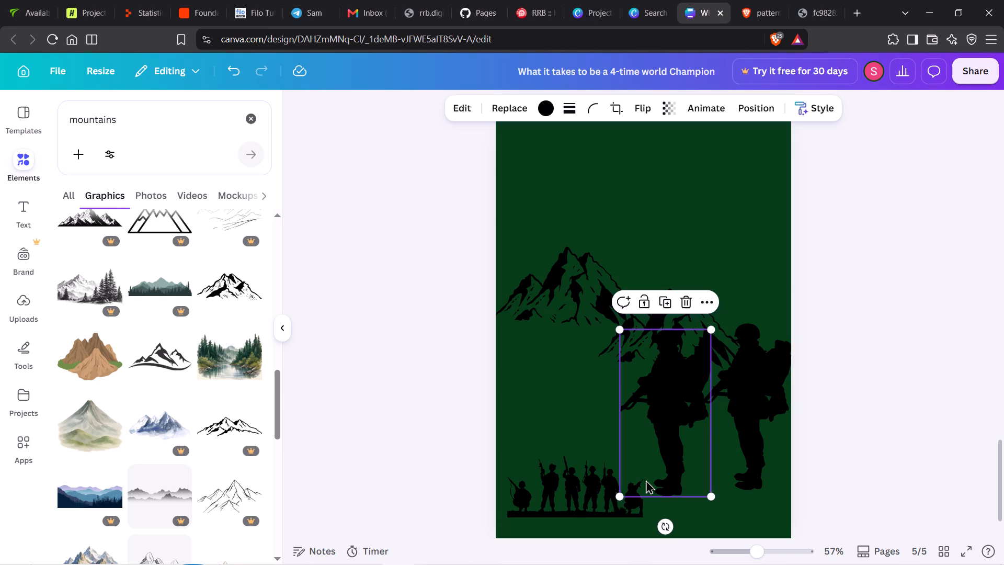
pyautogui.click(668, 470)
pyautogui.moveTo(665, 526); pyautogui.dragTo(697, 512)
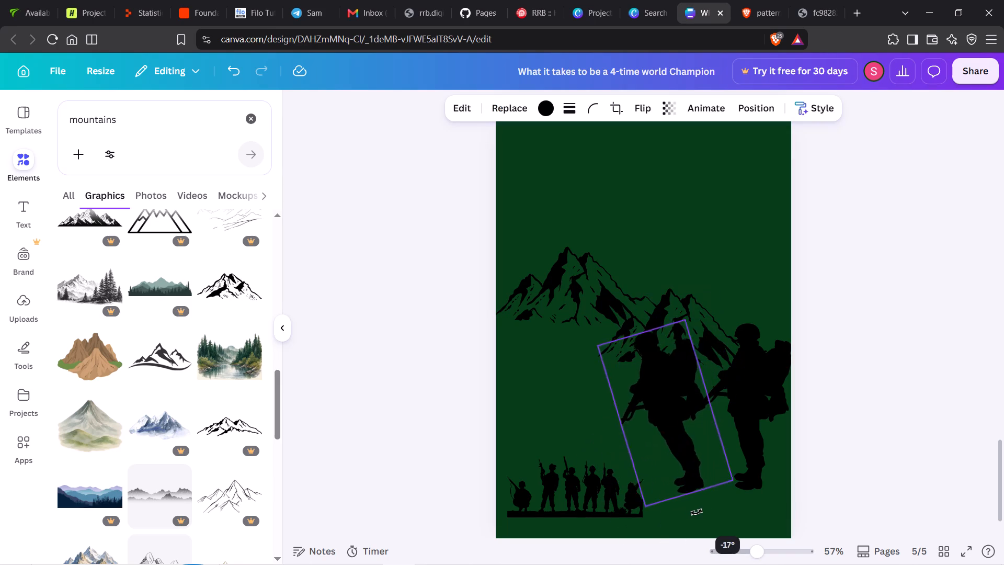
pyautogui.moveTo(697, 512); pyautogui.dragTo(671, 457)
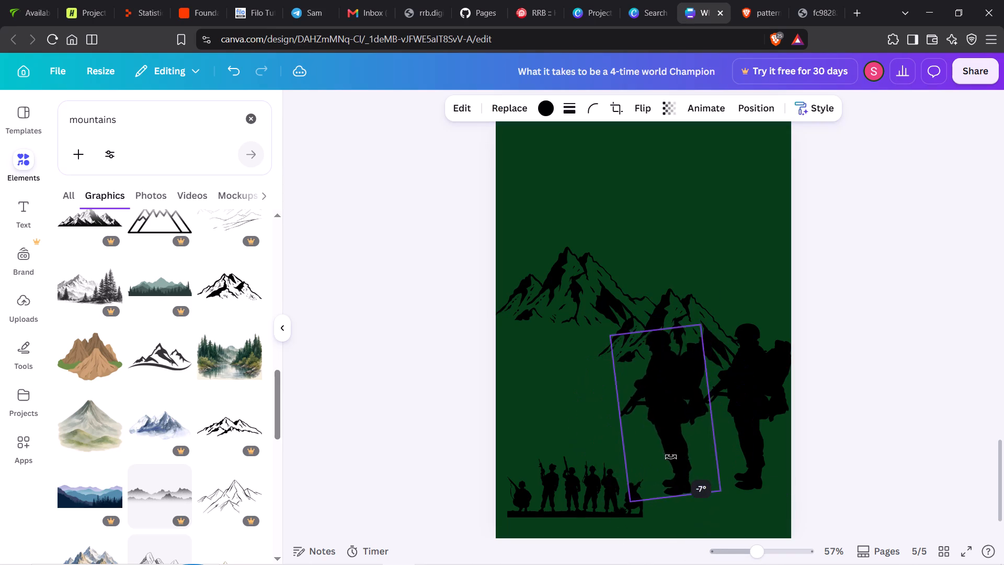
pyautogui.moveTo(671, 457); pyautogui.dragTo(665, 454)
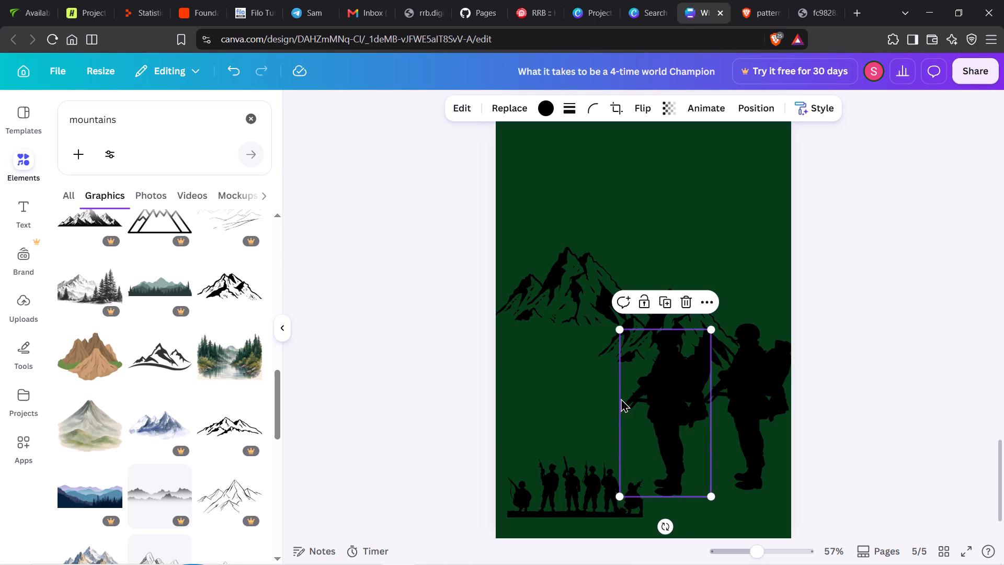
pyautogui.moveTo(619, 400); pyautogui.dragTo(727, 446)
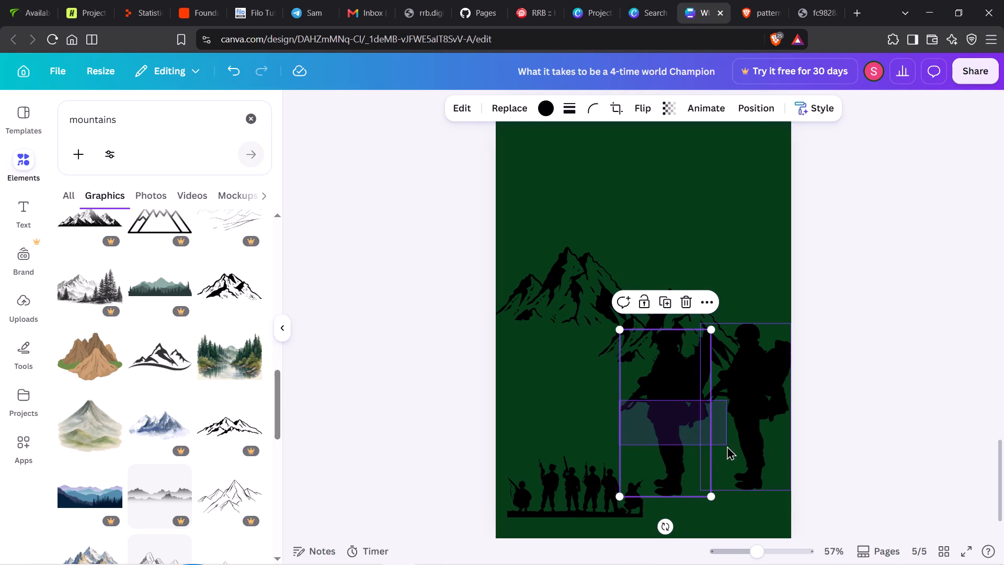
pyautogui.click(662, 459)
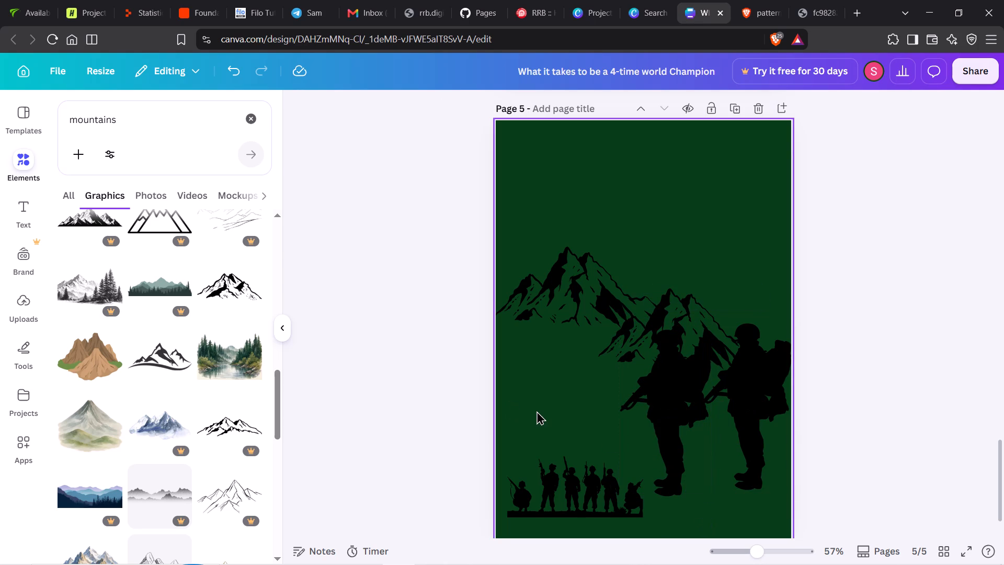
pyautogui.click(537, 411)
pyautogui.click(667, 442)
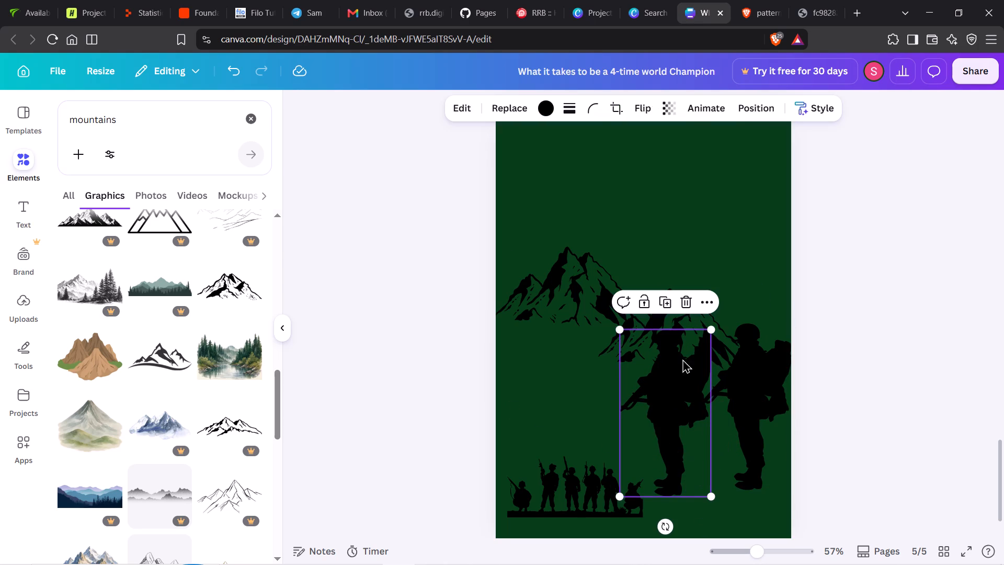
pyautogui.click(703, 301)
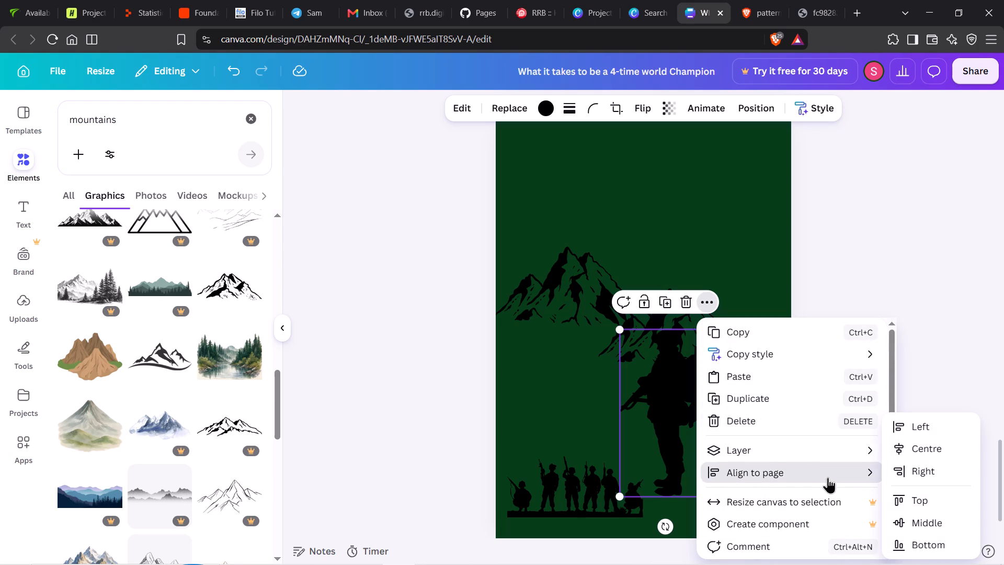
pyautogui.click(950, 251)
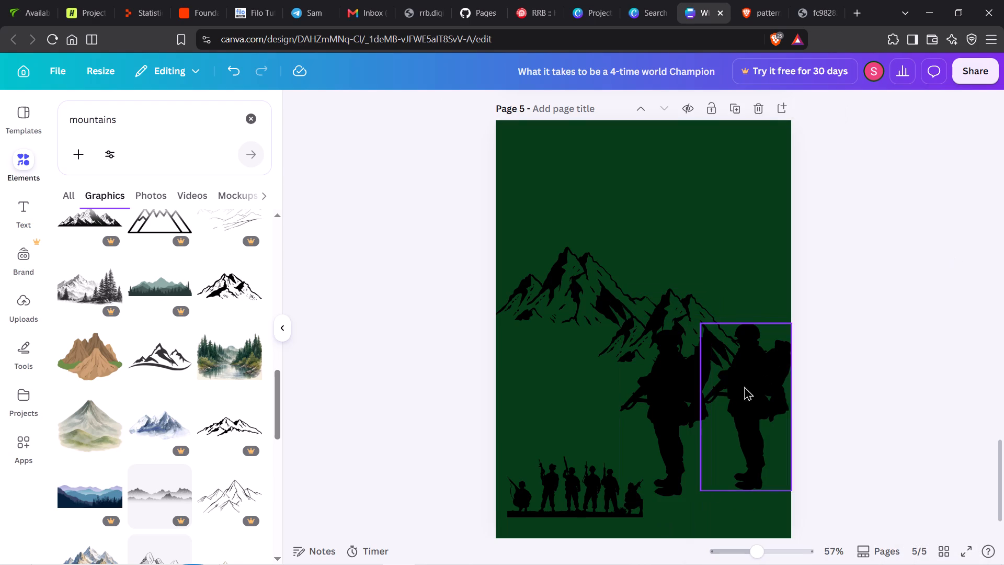
# Delete the copied soldier in front of the right mountain, keeping only the original standing soldier.
pyautogui.click(682, 421)
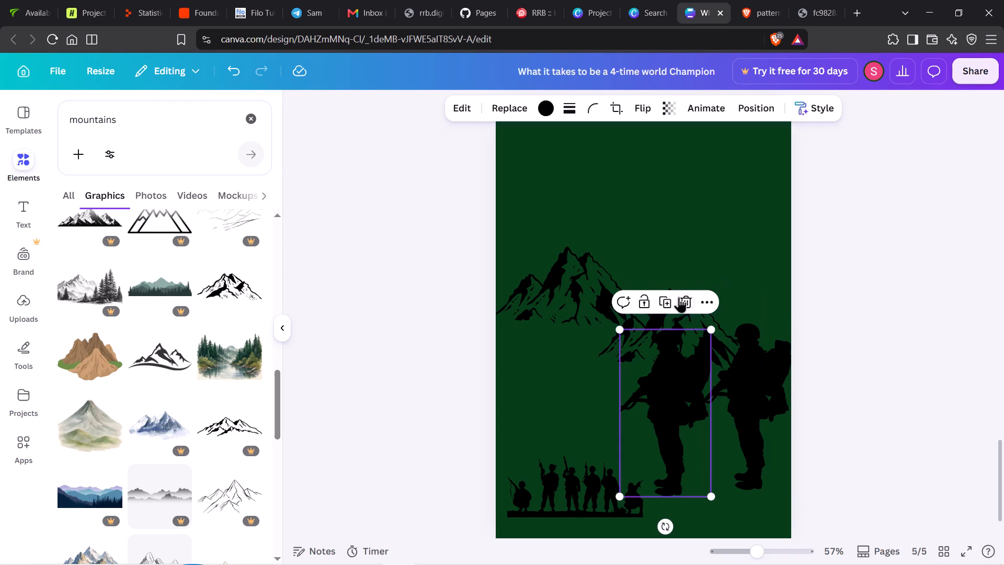
pyautogui.click(683, 299)
pyautogui.click(426, 368)
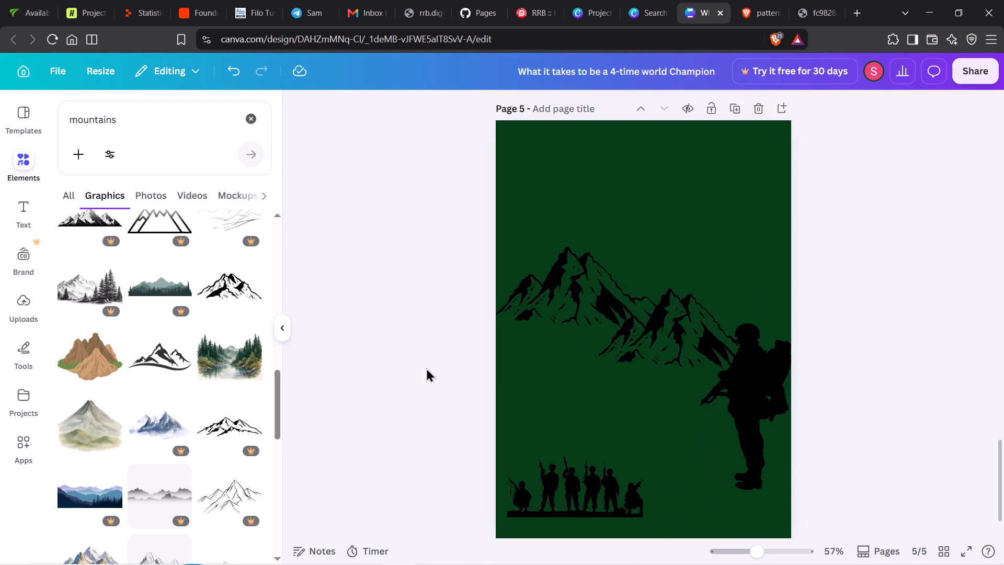
# Add a default heading text to page 5.
pyautogui.click(23, 223)
pyautogui.click(181, 327)
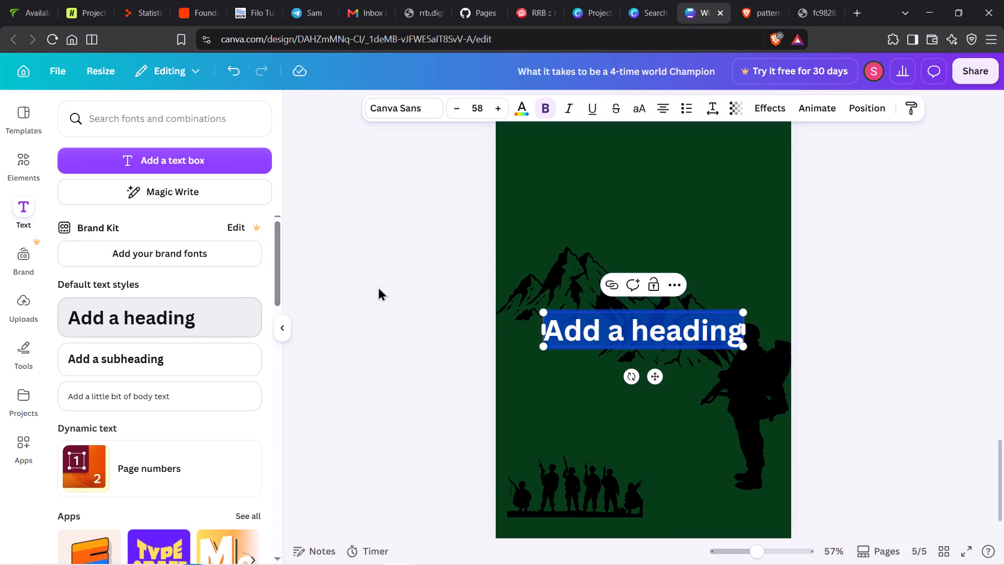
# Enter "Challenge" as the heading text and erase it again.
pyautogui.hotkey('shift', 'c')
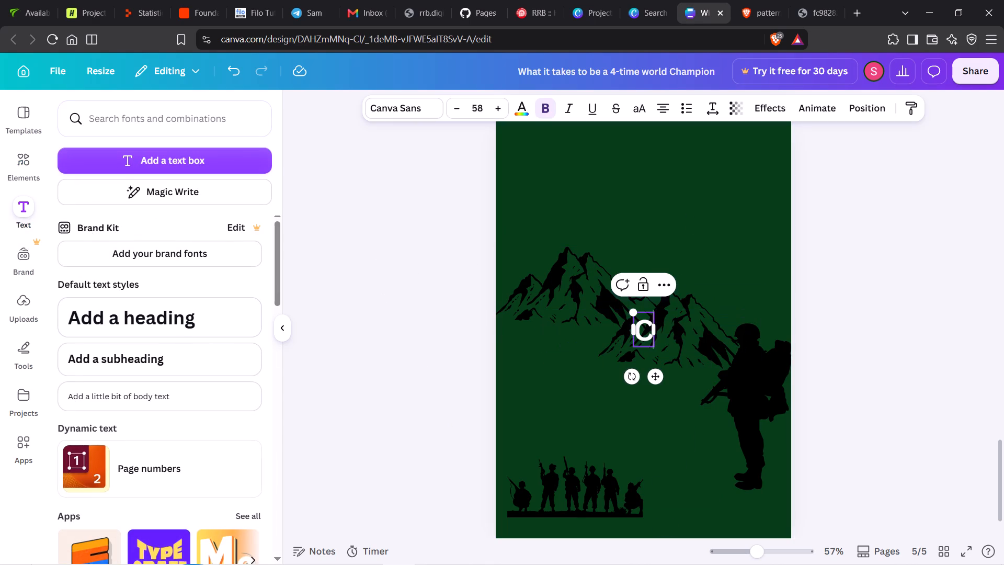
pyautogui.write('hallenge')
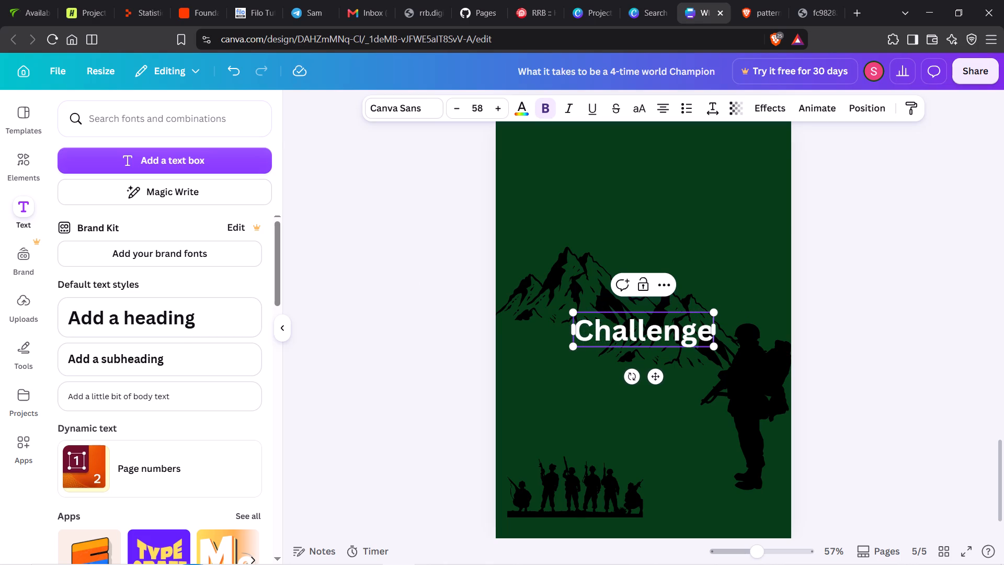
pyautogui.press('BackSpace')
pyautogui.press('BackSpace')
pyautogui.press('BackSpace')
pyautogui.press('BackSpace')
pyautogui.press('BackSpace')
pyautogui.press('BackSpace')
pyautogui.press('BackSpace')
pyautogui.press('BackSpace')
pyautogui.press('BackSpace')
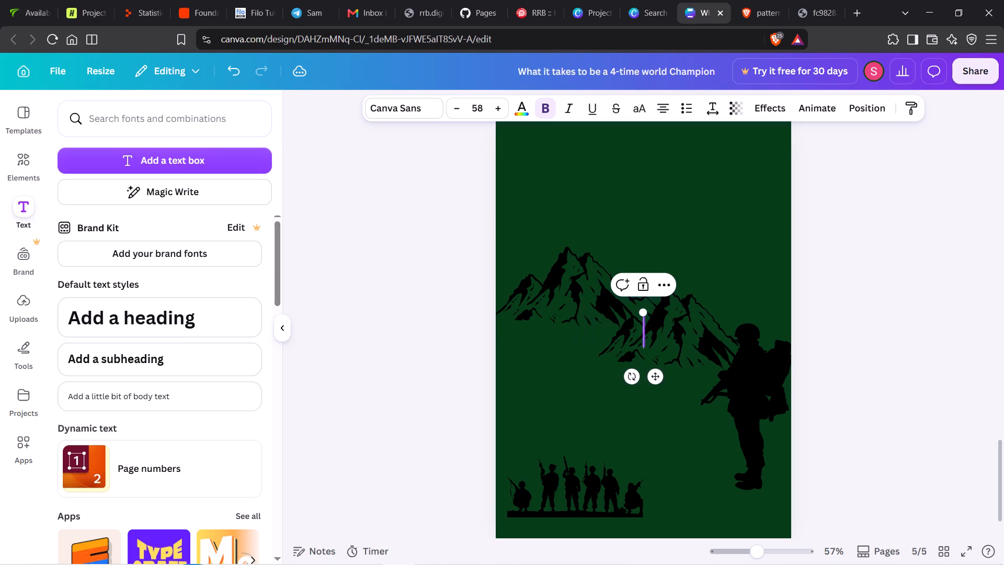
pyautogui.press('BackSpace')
# Enter "Indian Defence Services" as the heading text.
pyautogui.hotkey('shift', 'i')
pyautogui.write('ndian')
pyautogui.press('space')
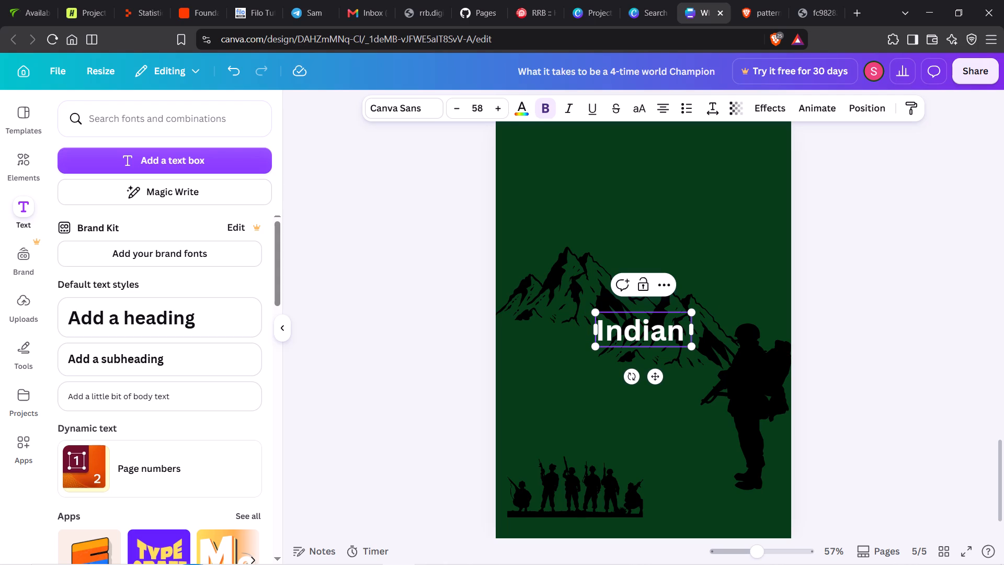
pyautogui.write('Def')
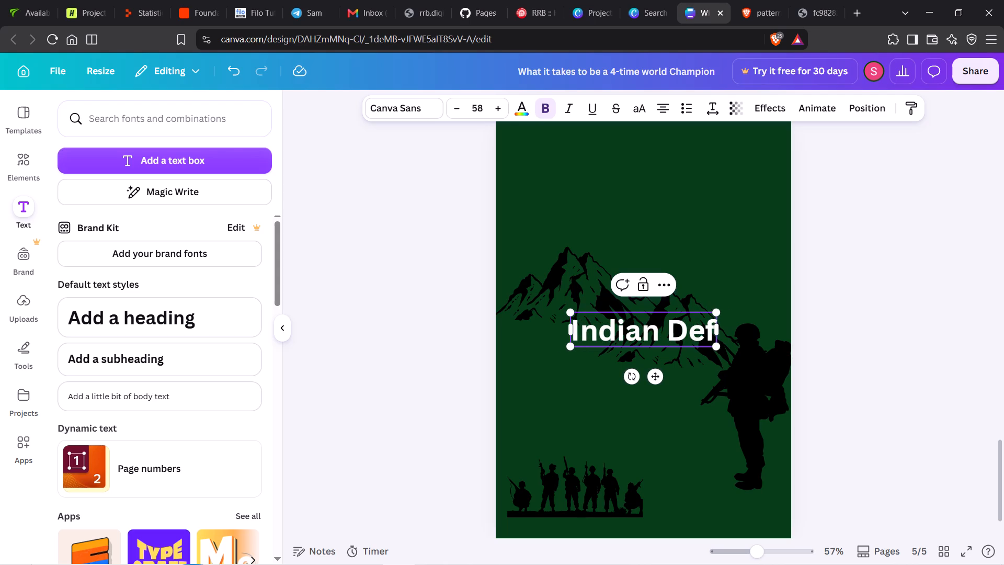
pyautogui.write('ence Services')
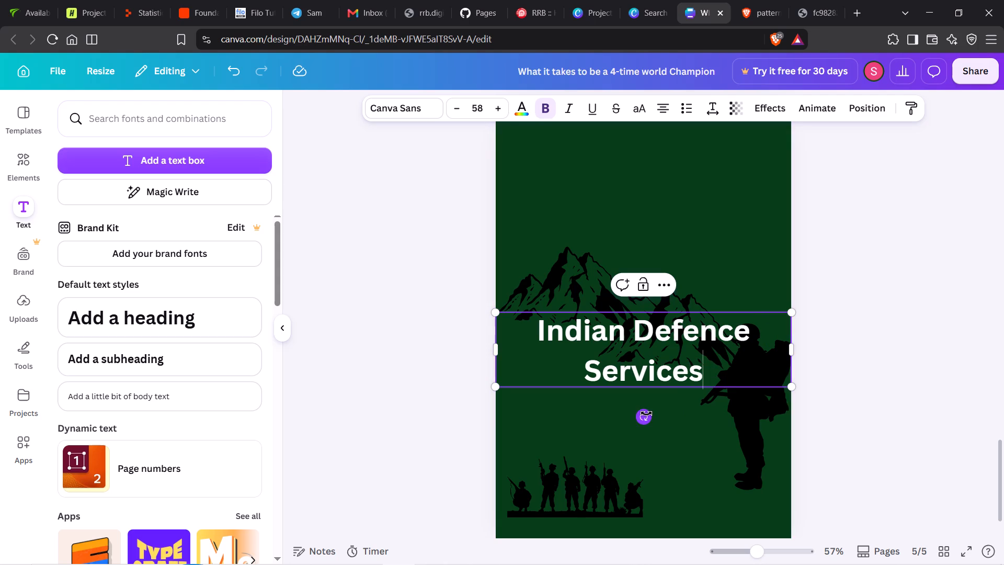
# Move the heading straight up into the empty green area above the mountains.
pyautogui.moveTo(692, 388); pyautogui.dragTo(691, 225)
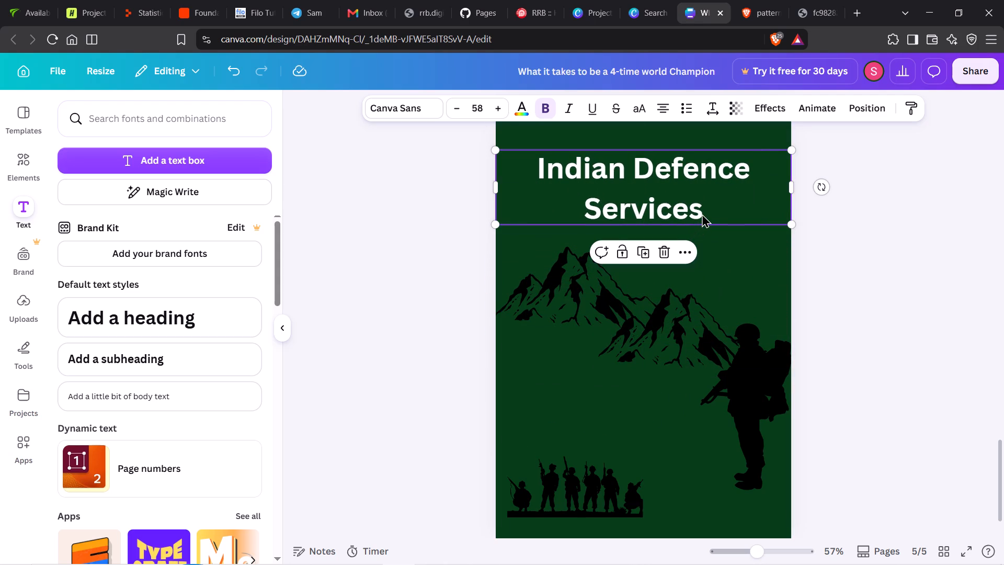
# Replace the heading's last word so the title reads "Indian Defence Forces".
pyautogui.click(702, 213)
pyautogui.press('BackSpace')
pyautogui.press('BackSpace')
pyautogui.press('BackSpace')
pyautogui.press('BackSpace')
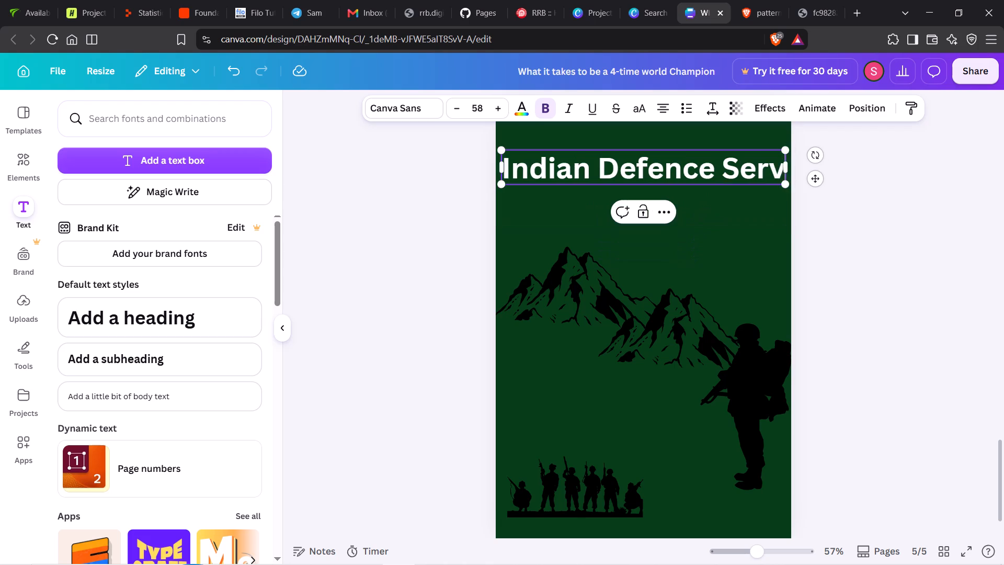
pyautogui.press('BackSpace')
pyautogui.press('BackSpace')
pyautogui.press('BackSpace')
pyautogui.press('BackSpace')
pyautogui.write('Forces')
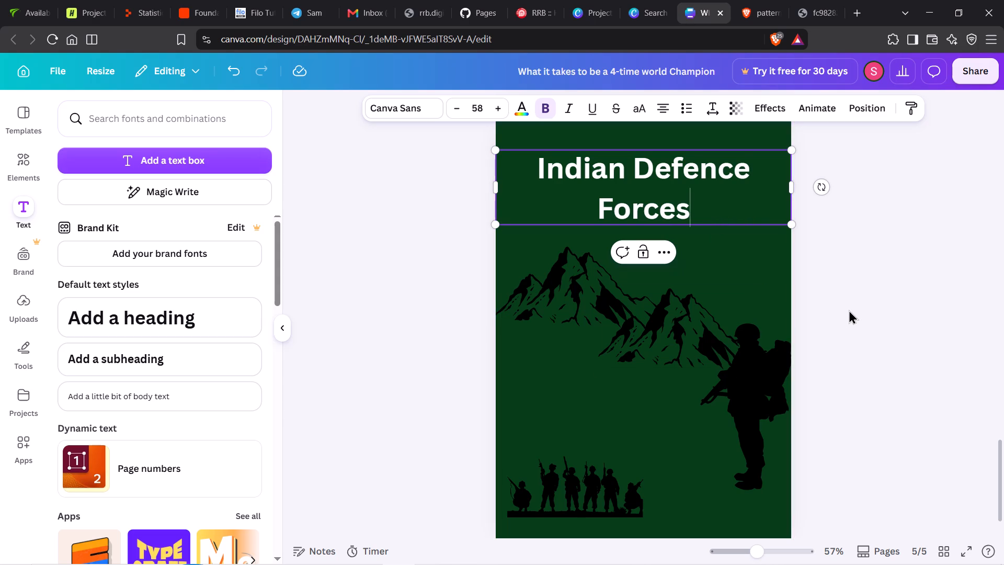
# Group the left mountain, the right mountain and the standing soldier into one object.
pyautogui.scroll(1, 849, 310)
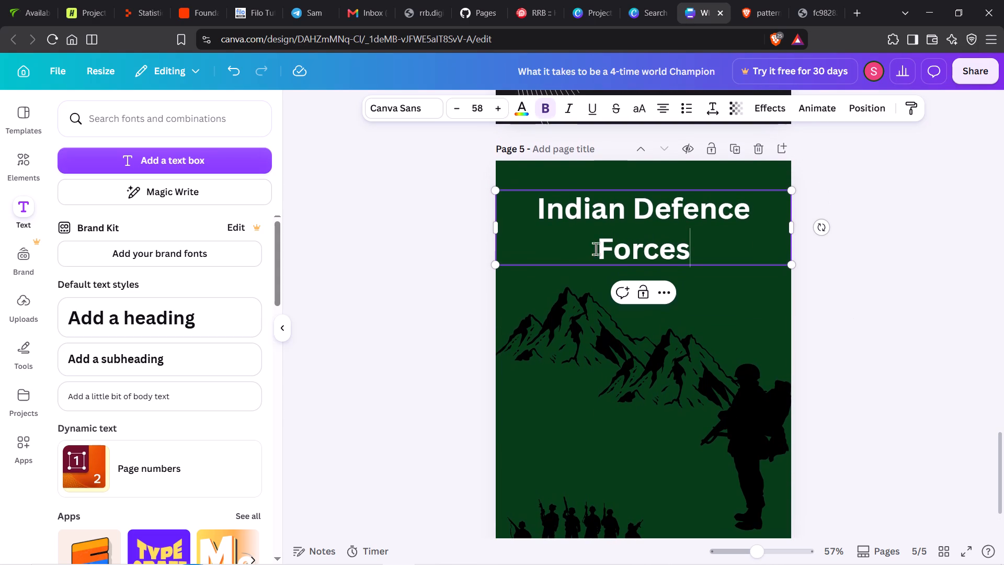
pyautogui.click(528, 315)
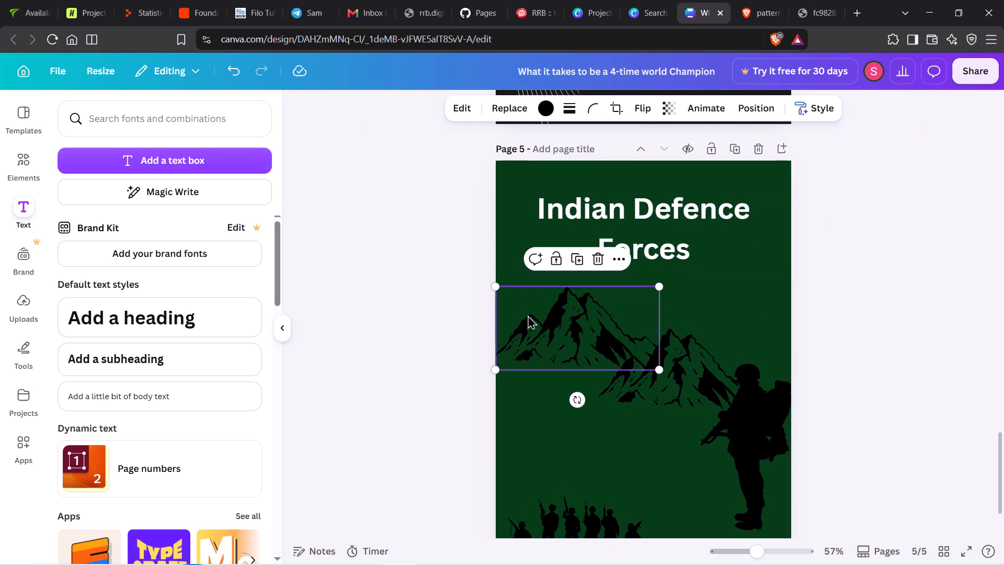
pyautogui.keyDown('shift'); pyautogui.click(655, 359); pyautogui.keyUp('shift')
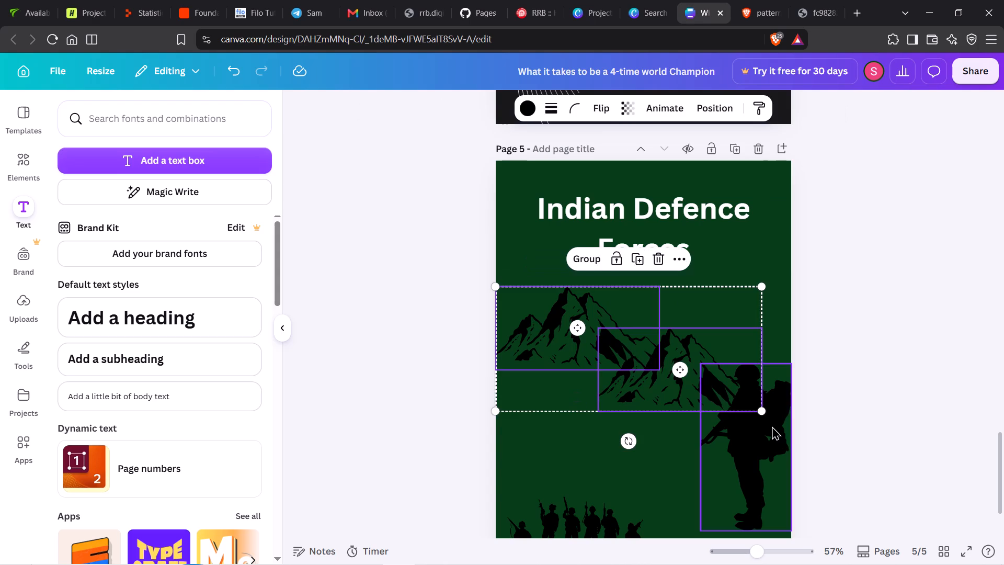
pyautogui.keyDown('shift'); pyautogui.click(772, 426); pyautogui.keyUp('shift')
pyautogui.click(611, 255)
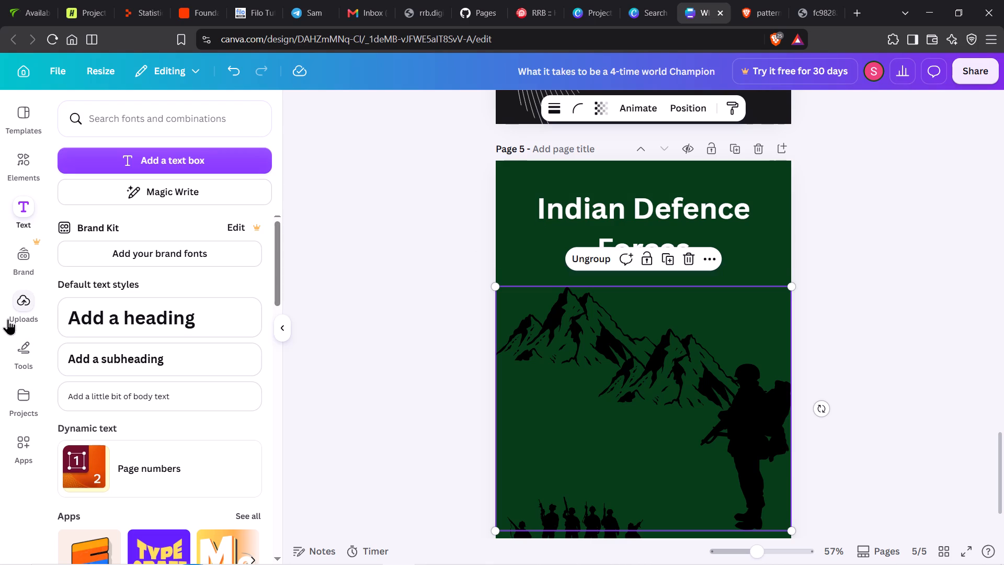
# Add a square shape over the mountains and stretch it across the full page width, about 21.3 wide by 10 high.
pyautogui.click(28, 356)
pyautogui.click(63, 263)
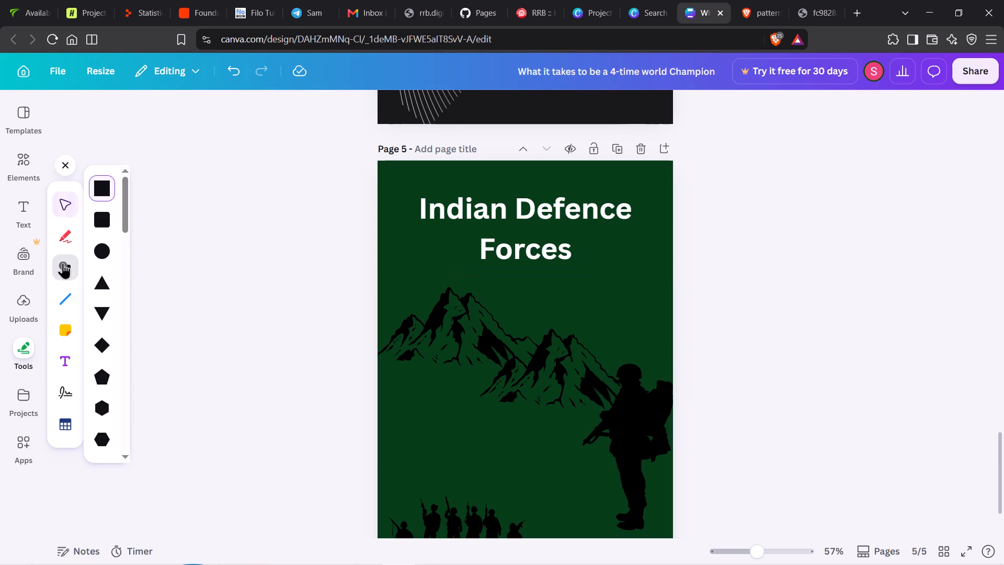
pyautogui.click(107, 197)
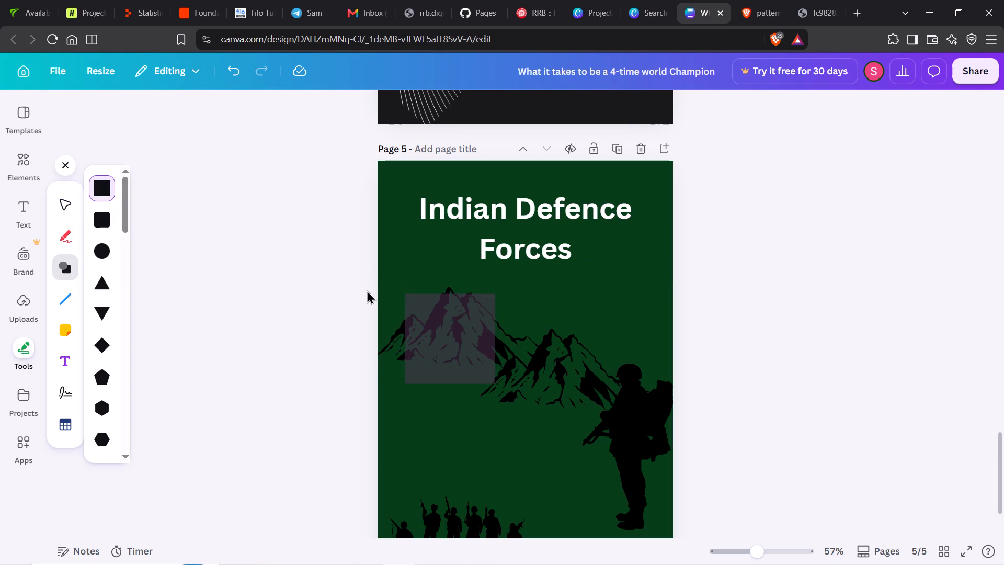
pyautogui.click(381, 279)
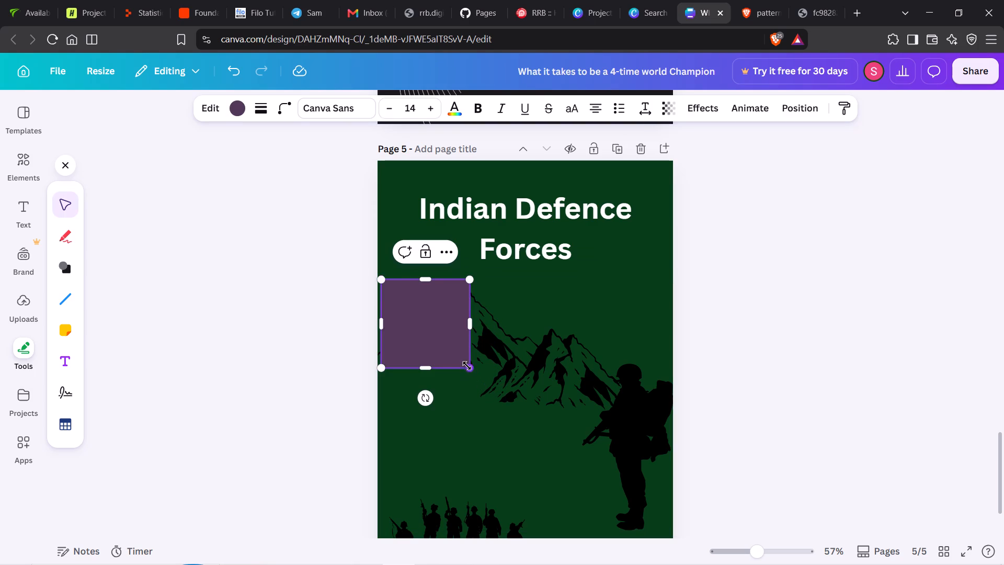
pyautogui.moveTo(467, 367); pyautogui.dragTo(666, 421)
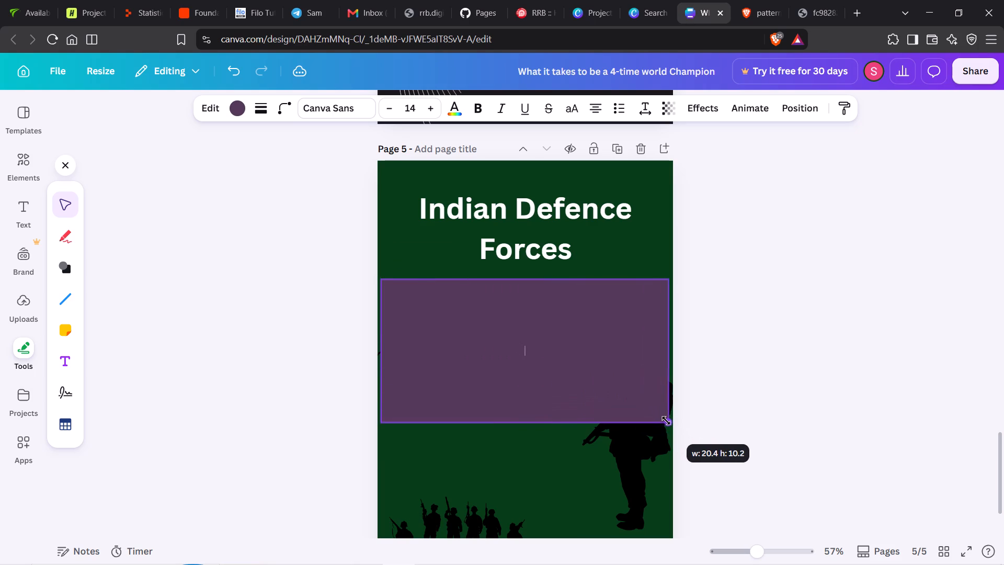
pyautogui.moveTo(666, 421); pyautogui.dragTo(668, 422)
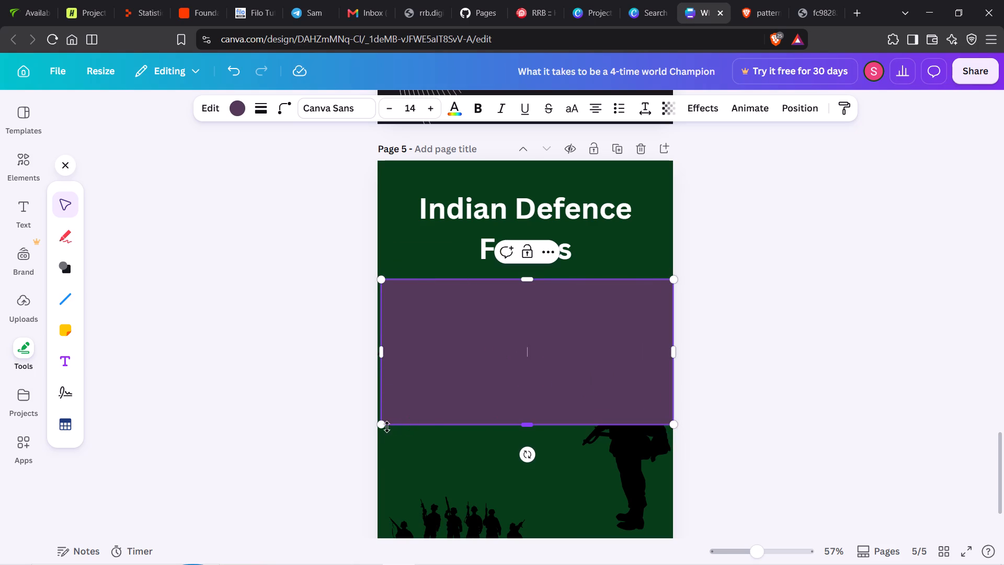
pyautogui.moveTo(383, 425); pyautogui.dragTo(375, 428)
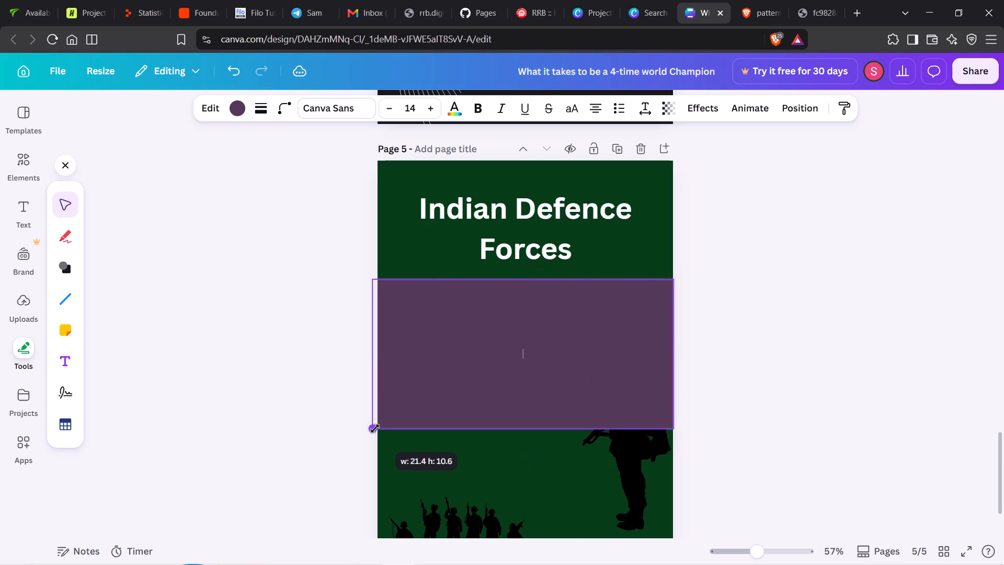
pyautogui.moveTo(375, 428); pyautogui.dragTo(376, 419)
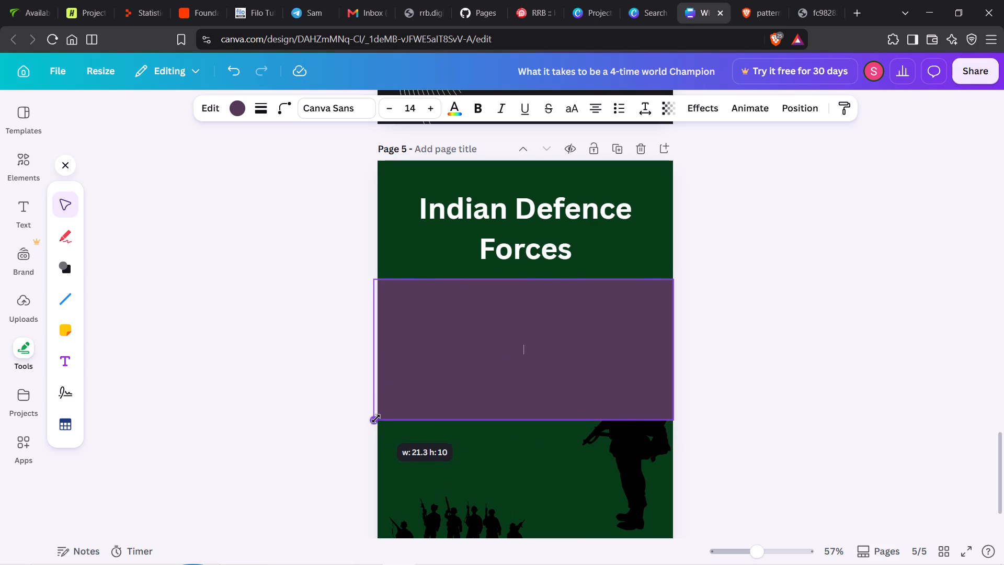
pyautogui.moveTo(376, 419); pyautogui.dragTo(376, 418)
# Extend the rectangle's bottom edge slightly downward and lower its top edge to the height of the tallest mountain peak.
pyautogui.scroll(-1, 713, 477)
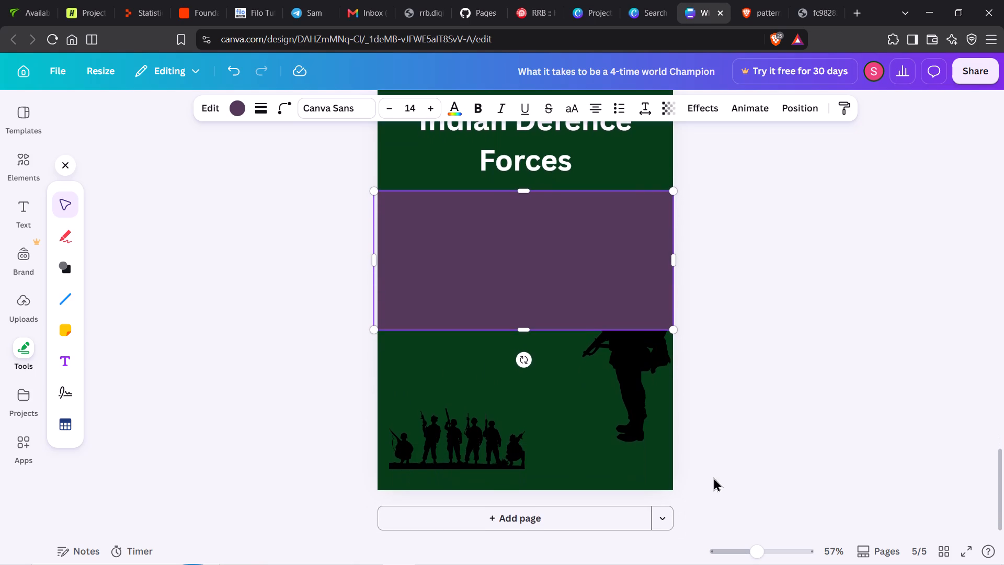
pyautogui.scroll(-1, 713, 477)
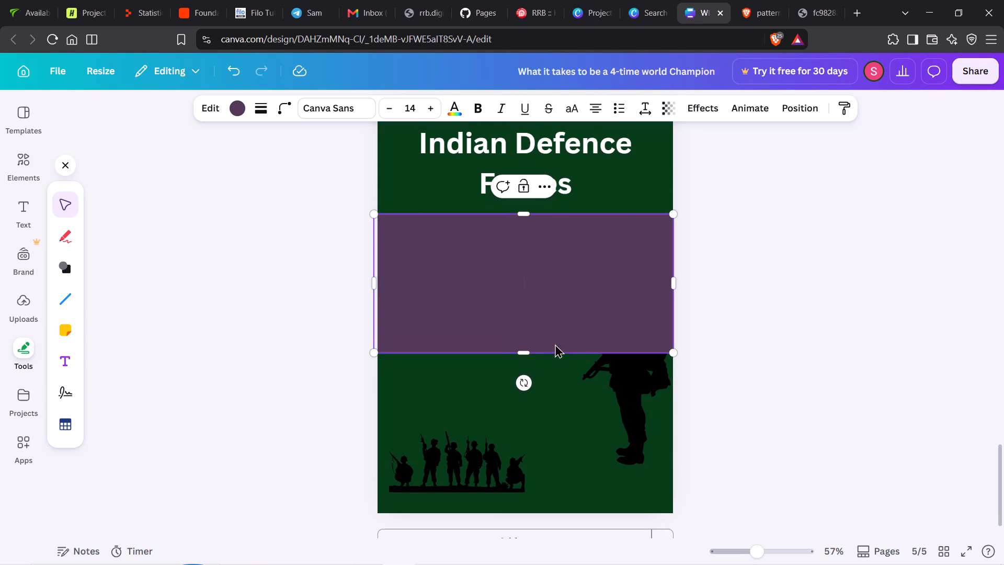
pyautogui.moveTo(526, 355); pyautogui.dragTo(526, 361)
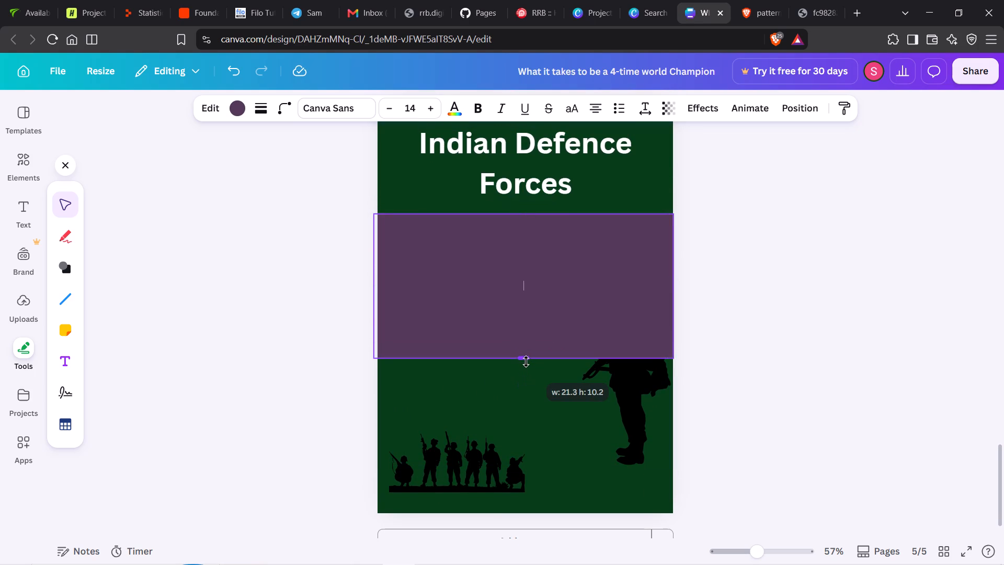
pyautogui.moveTo(526, 361); pyautogui.dragTo(526, 363)
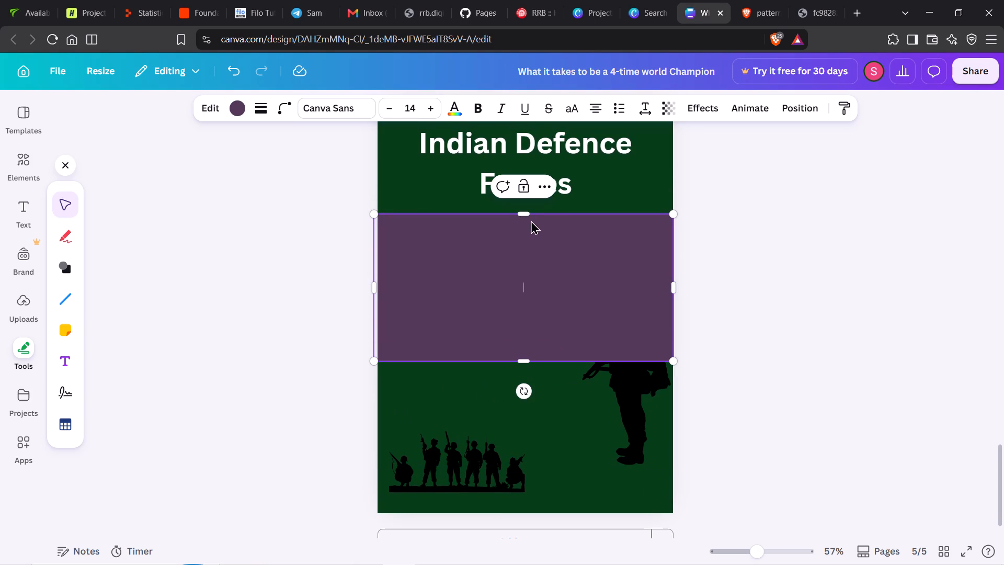
pyautogui.moveTo(526, 216); pyautogui.dragTo(526, 225)
pyautogui.click(524, 363)
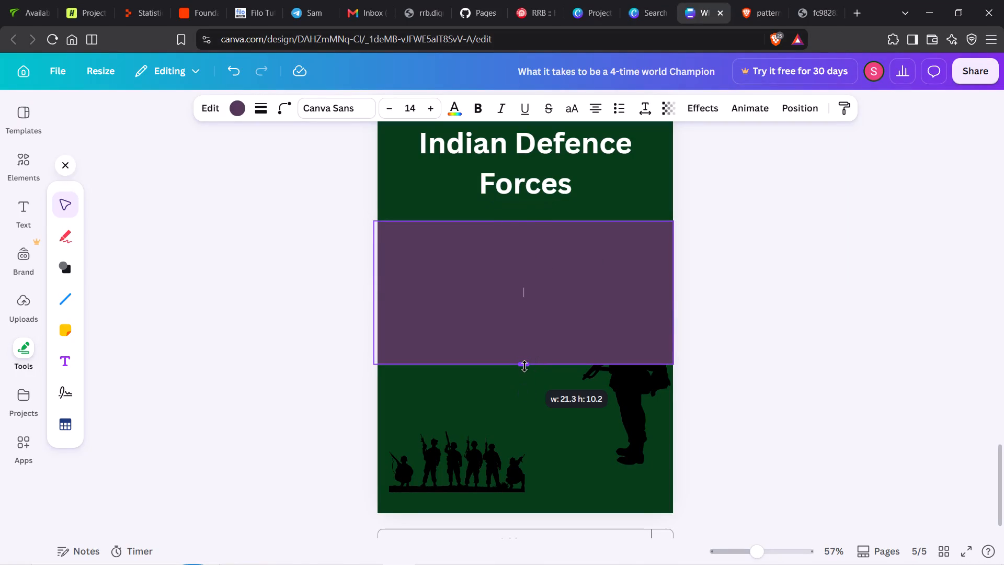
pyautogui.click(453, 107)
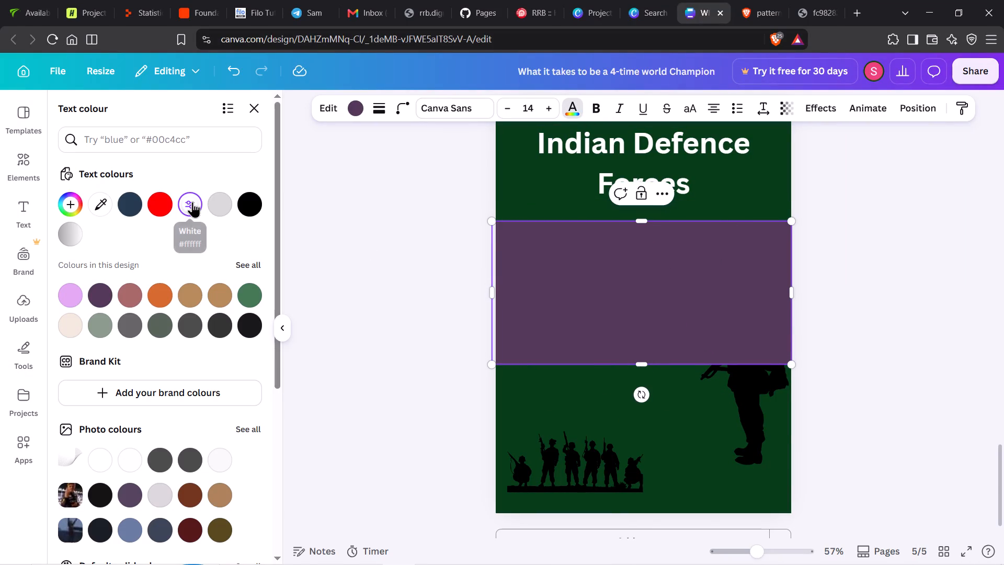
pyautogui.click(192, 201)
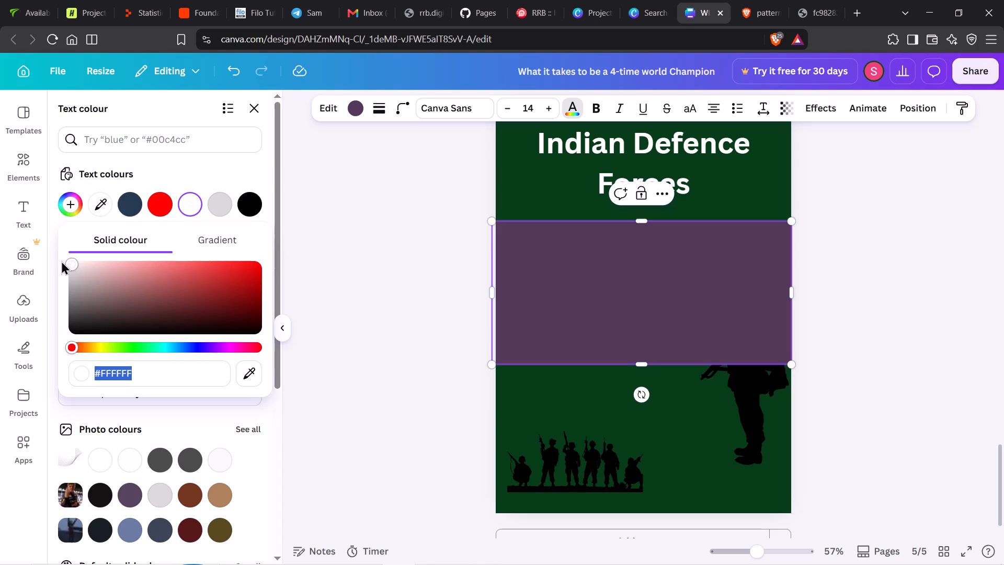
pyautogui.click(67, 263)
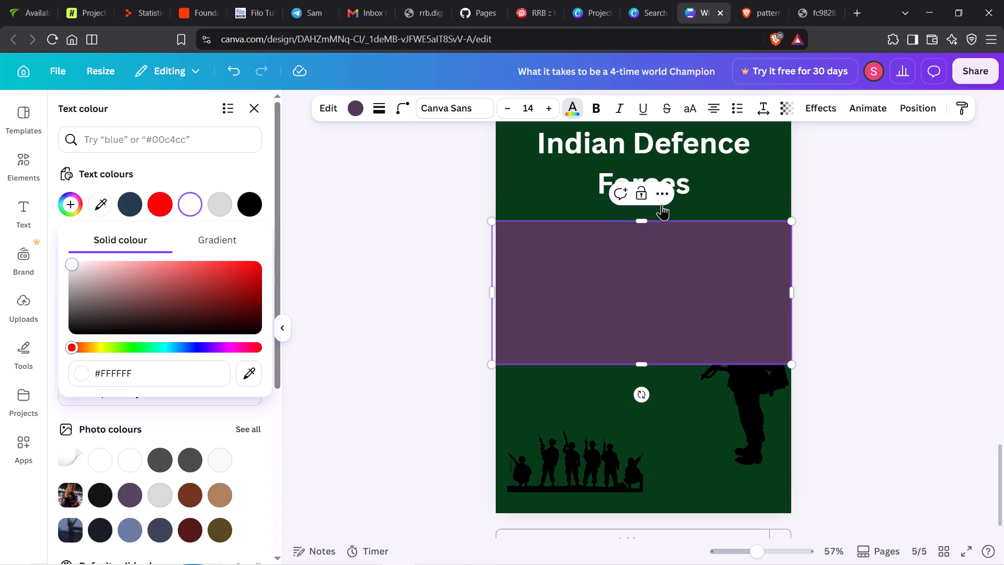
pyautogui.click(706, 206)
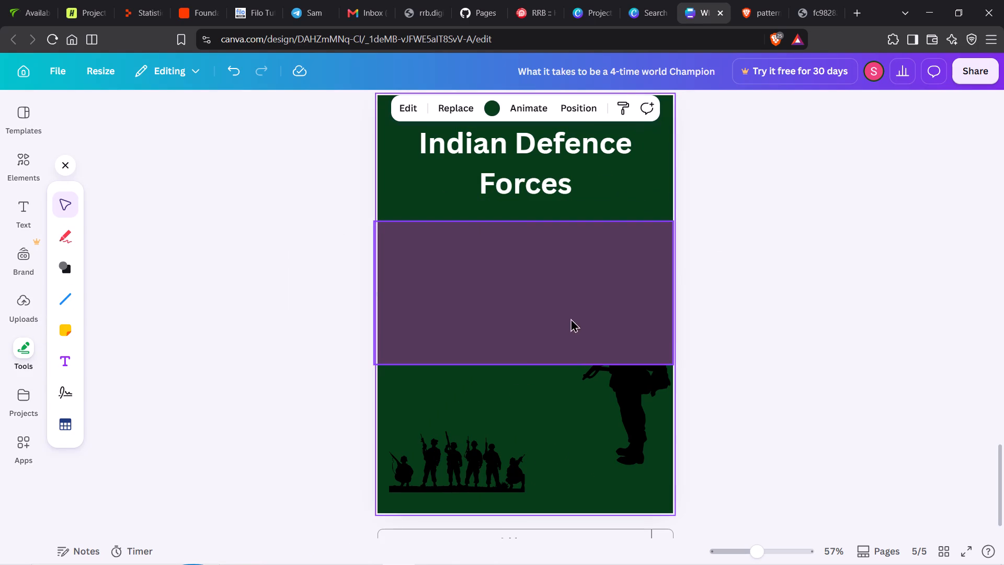
# Send the purple rectangle backward so it lies behind the mountains and the standing soldier.
pyautogui.rightClick(561, 334)
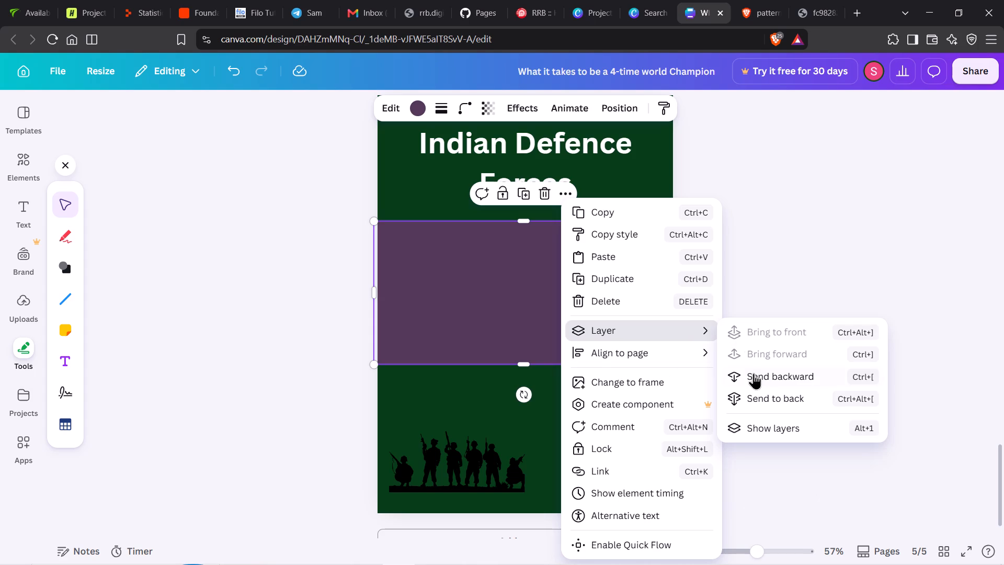
pyautogui.click(759, 381)
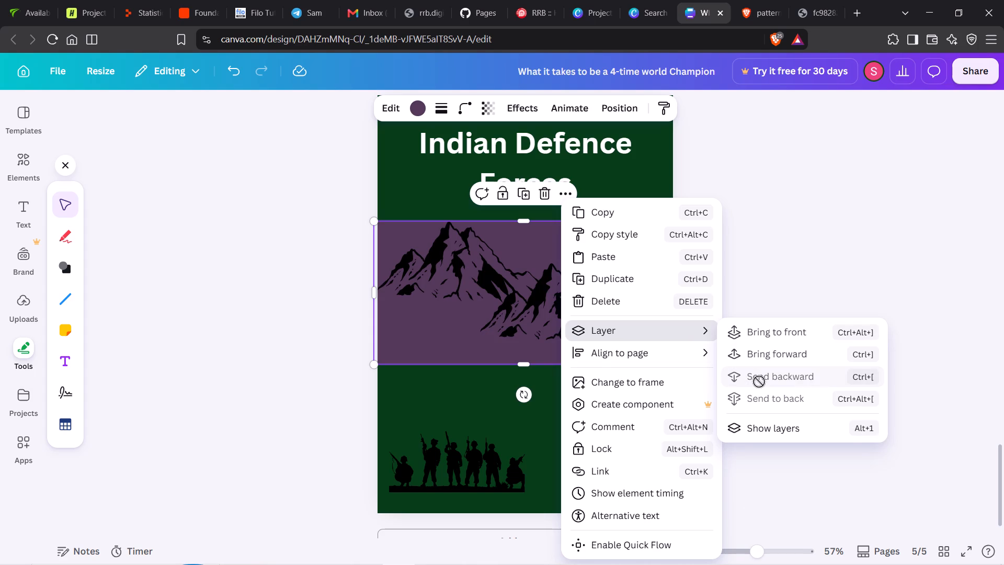
pyautogui.click(805, 253)
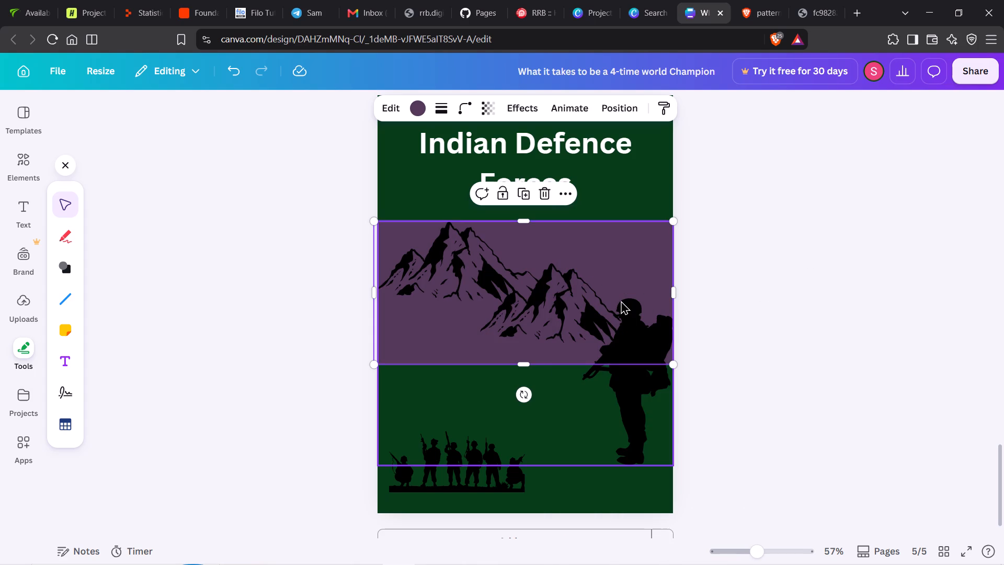
# Fill the rectangle behind the mountains with white.
pyautogui.click(423, 109)
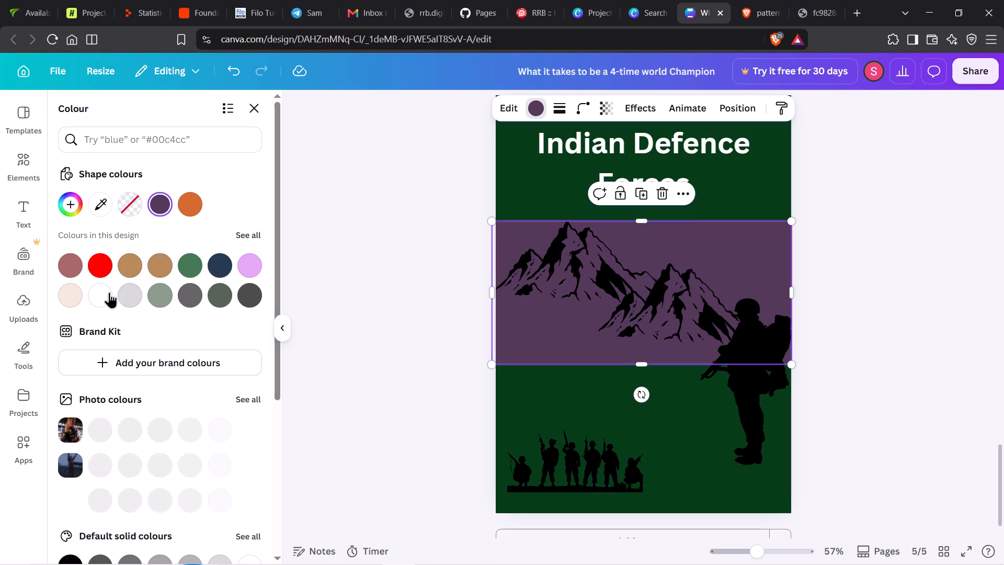
pyautogui.click(105, 298)
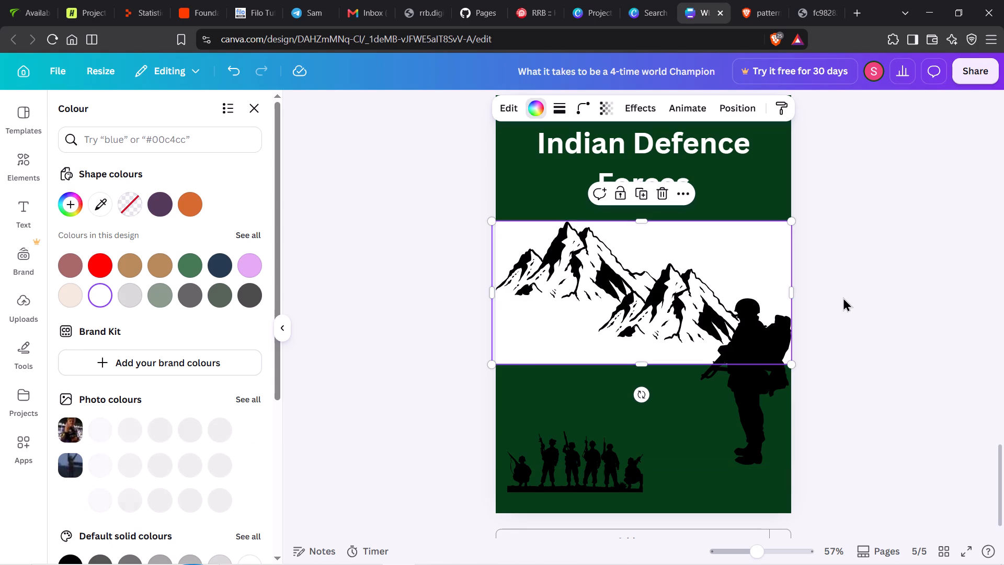
pyautogui.click(844, 297)
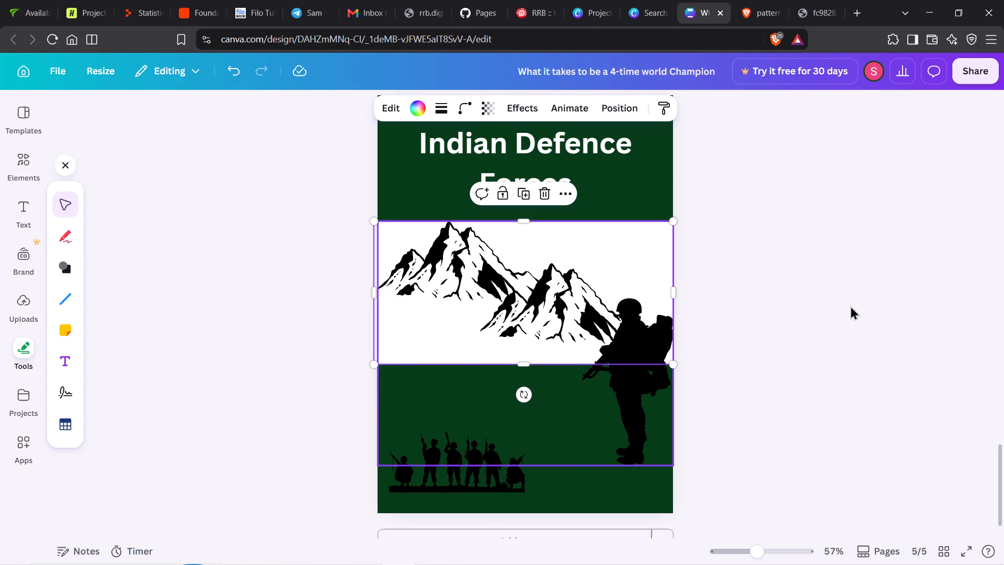
pyautogui.click(850, 306)
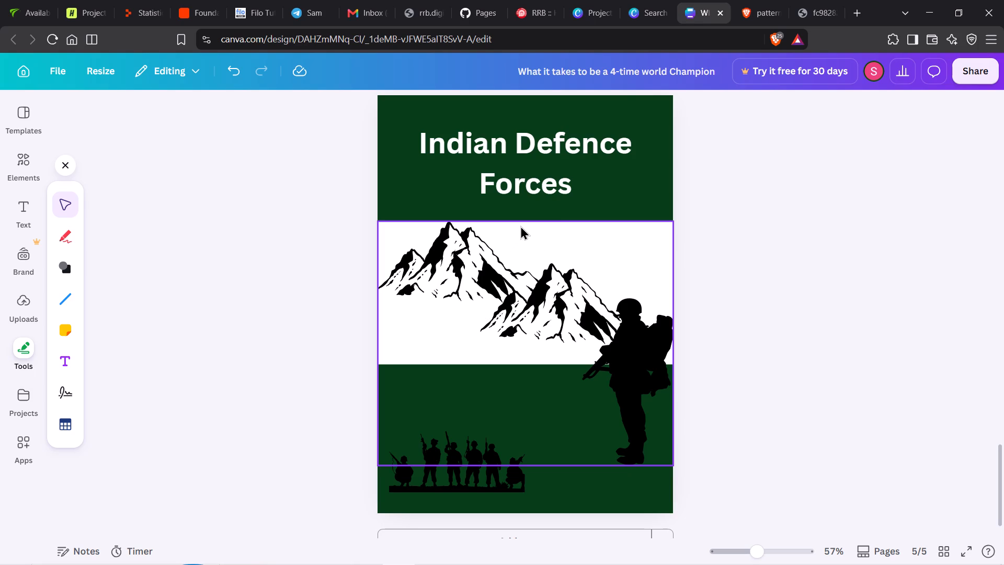
# Move the group of mountains and standing soldier slightly down, leaving a white gap above the peaks.
pyautogui.moveTo(520, 225); pyautogui.dragTo(522, 237)
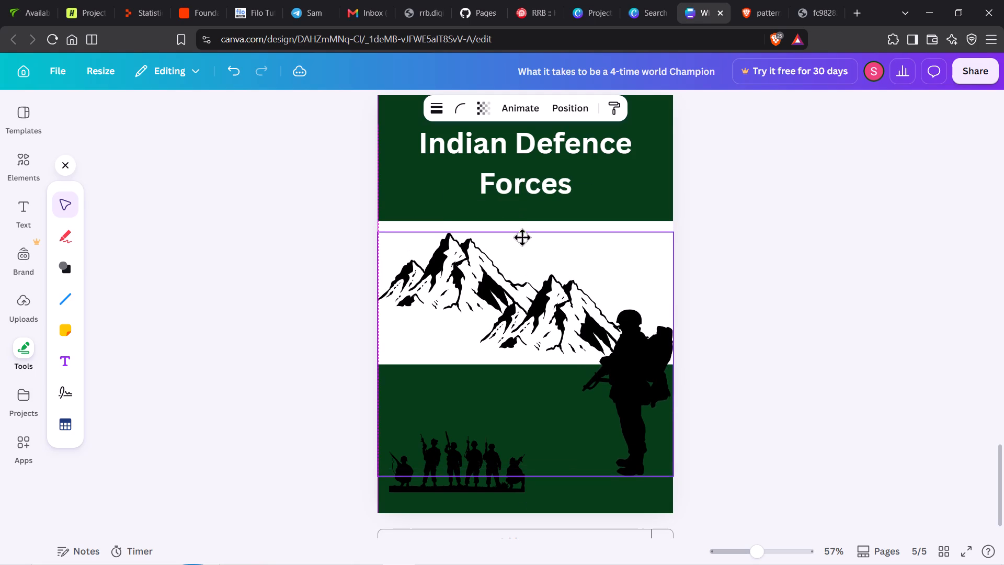
pyautogui.moveTo(522, 237); pyautogui.dragTo(523, 238)
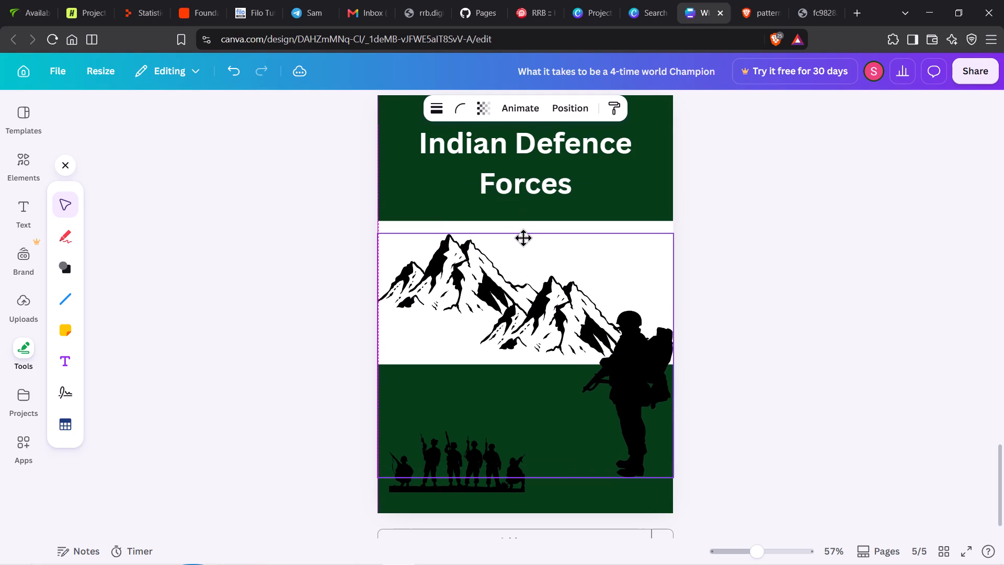
pyautogui.moveTo(523, 238); pyautogui.dragTo(523, 239)
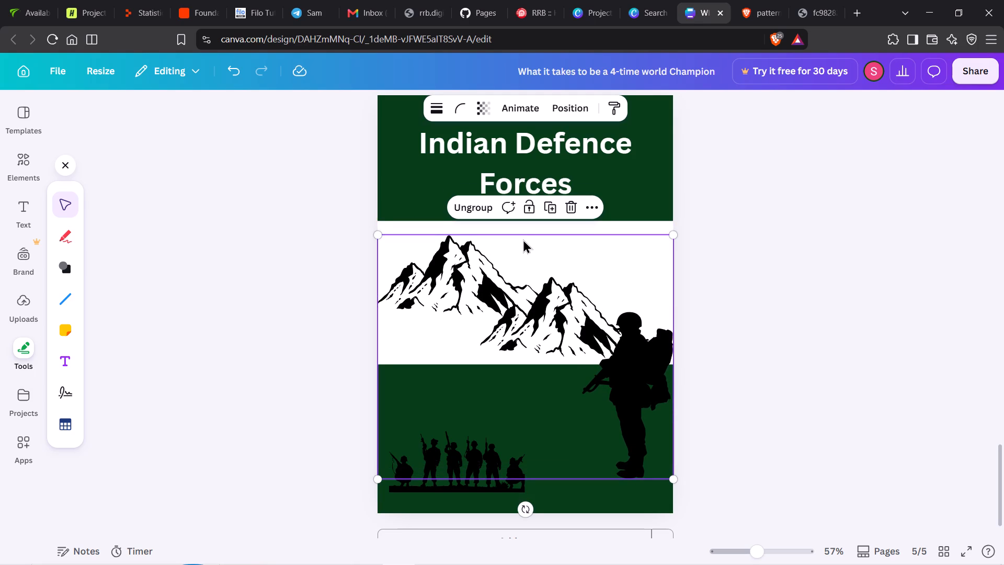
# Duplicate the white rectangle and move the copy straight up over the title area at the top of the page.
pyautogui.click(604, 162)
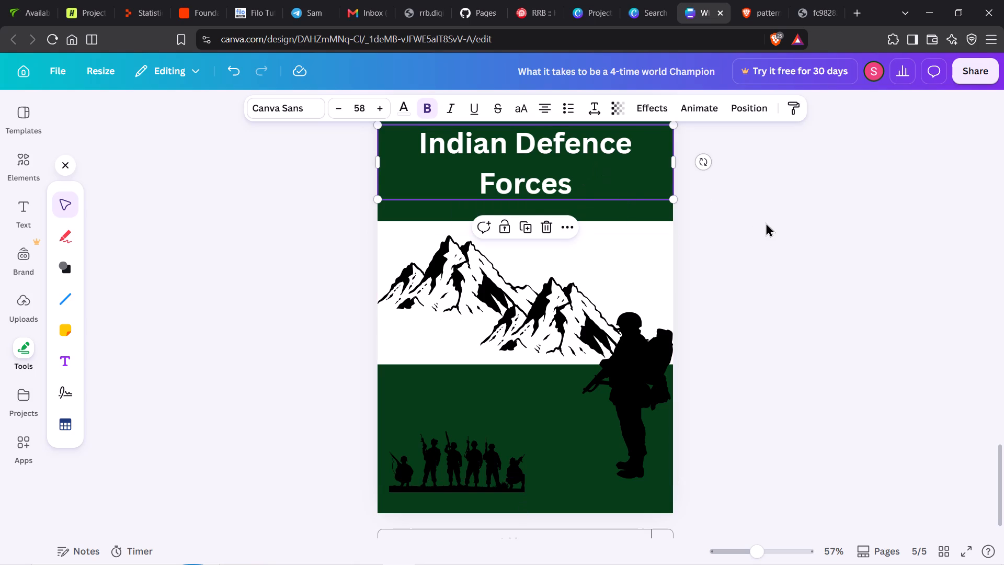
pyautogui.scroll(1, 766, 222)
pyautogui.click(645, 313)
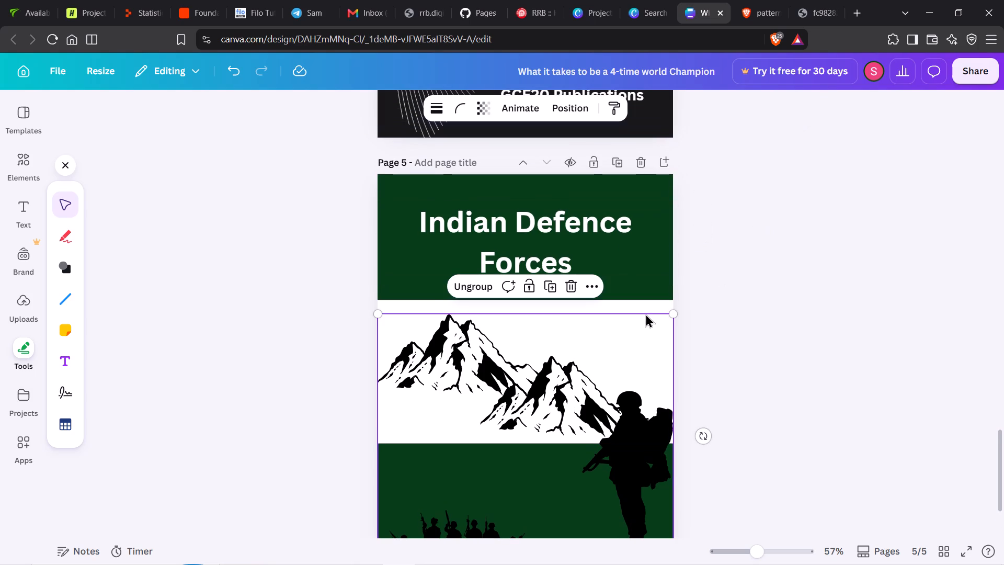
pyautogui.click(645, 304)
pyautogui.hotkey('ctrl', 'c')
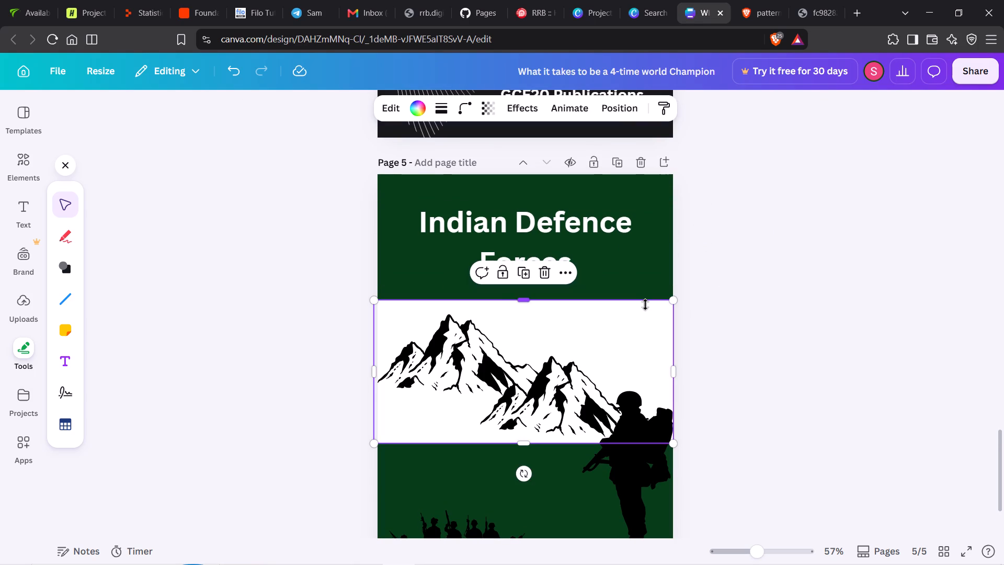
pyautogui.click(520, 272)
pyautogui.moveTo(567, 372); pyautogui.dragTo(558, 276)
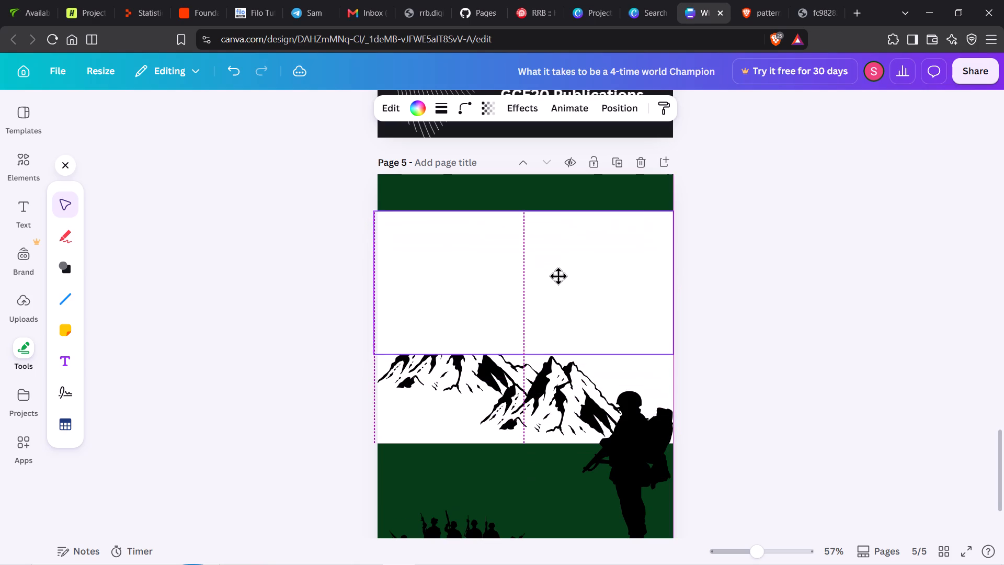
pyautogui.moveTo(558, 276); pyautogui.dragTo(557, 231)
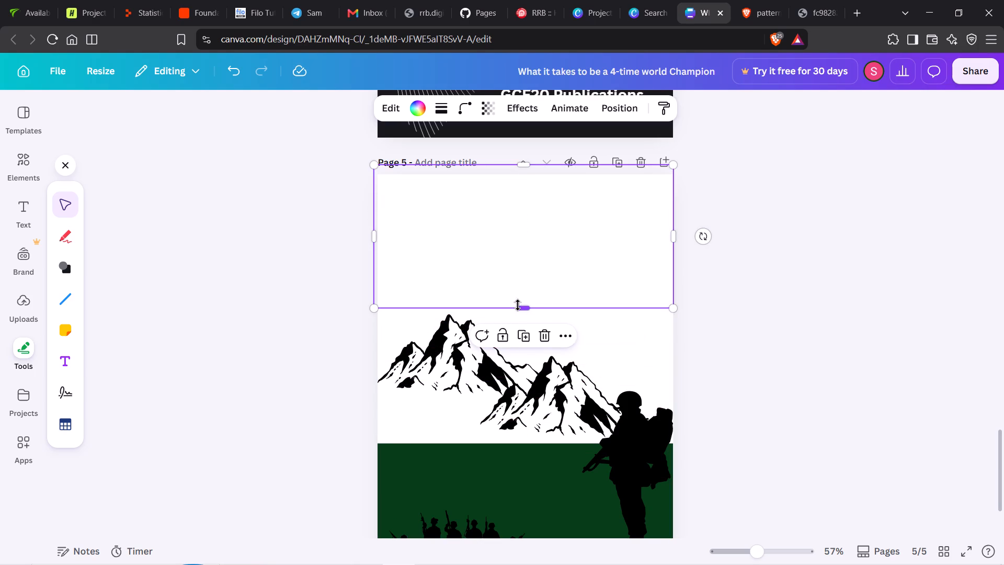
# Shorten the copied rectangle from below so its bottom edge meets the top edge of the white band behind the mountains.
pyautogui.moveTo(521, 307); pyautogui.dragTo(523, 294)
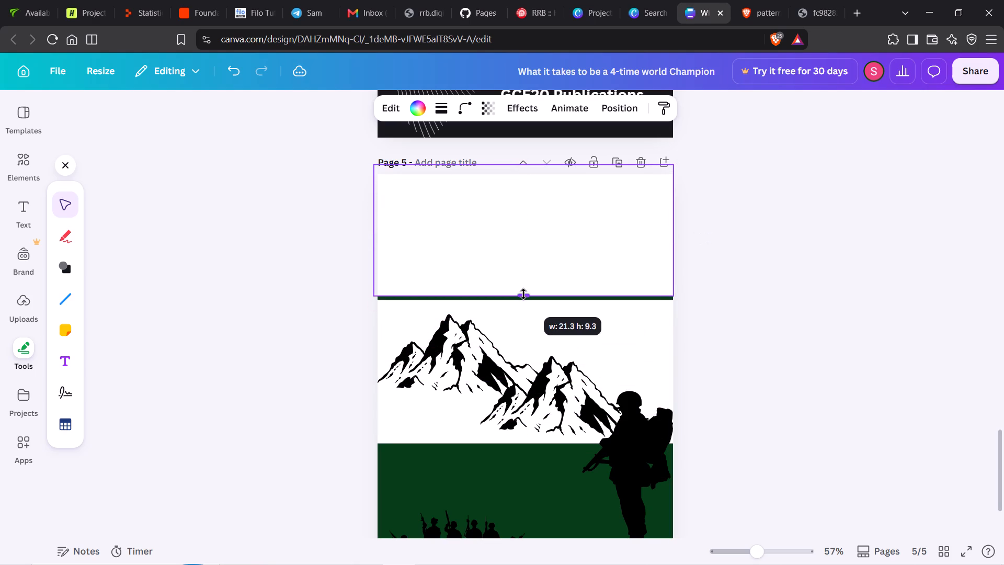
pyautogui.moveTo(523, 294); pyautogui.dragTo(523, 297)
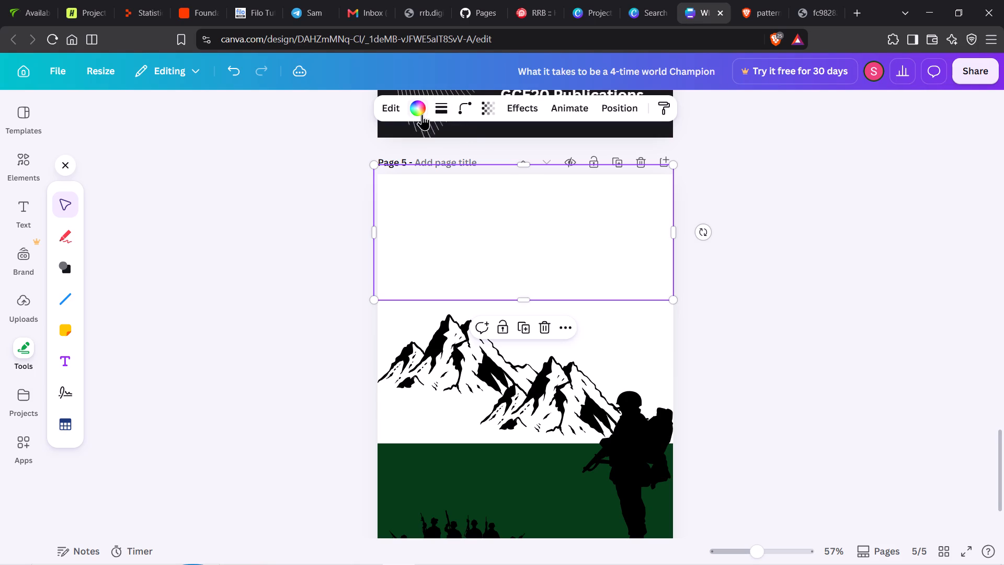
# Fill the rectangle at the top of the page with orange #EB690A.
pyautogui.click(420, 112)
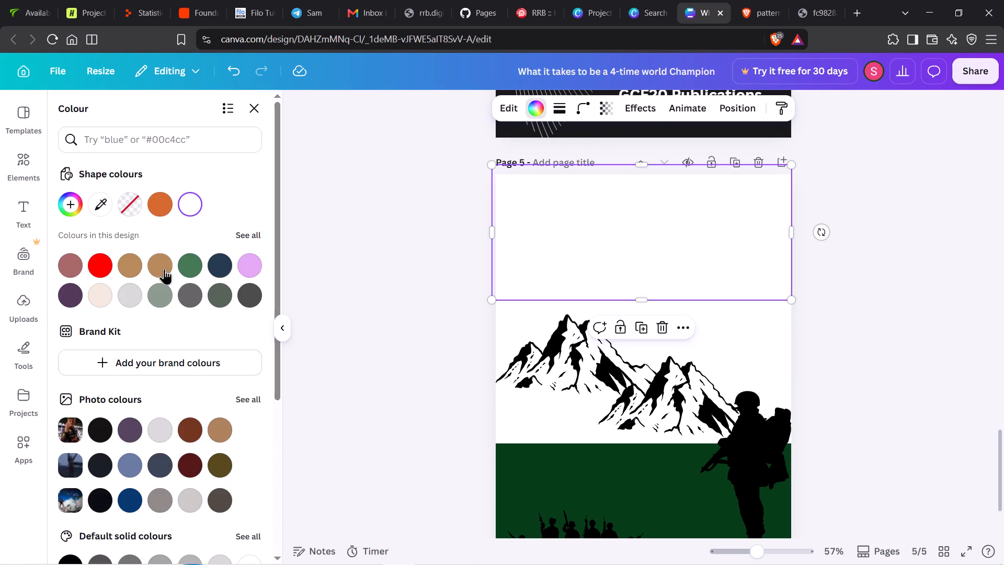
pyautogui.click(70, 197)
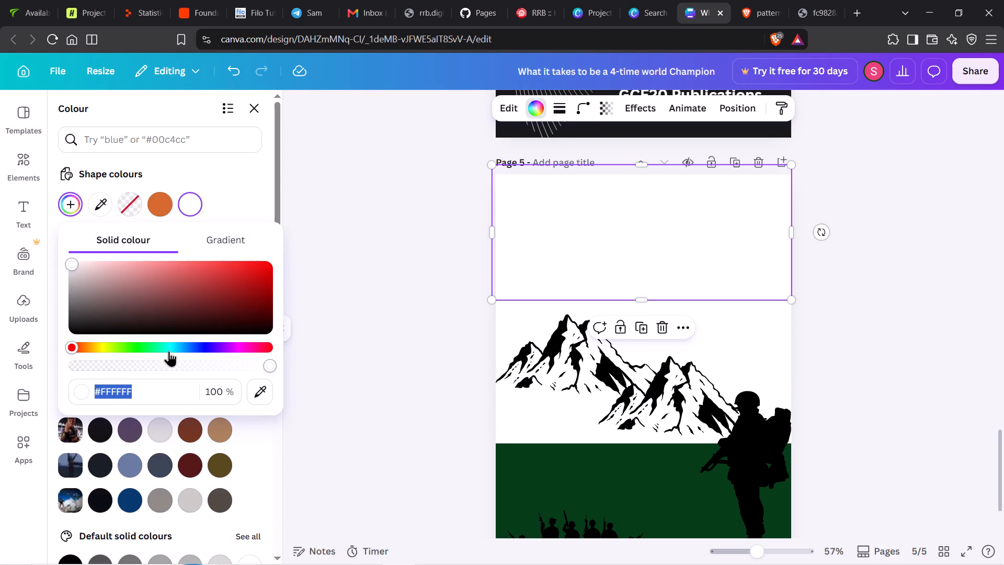
pyautogui.click(85, 350)
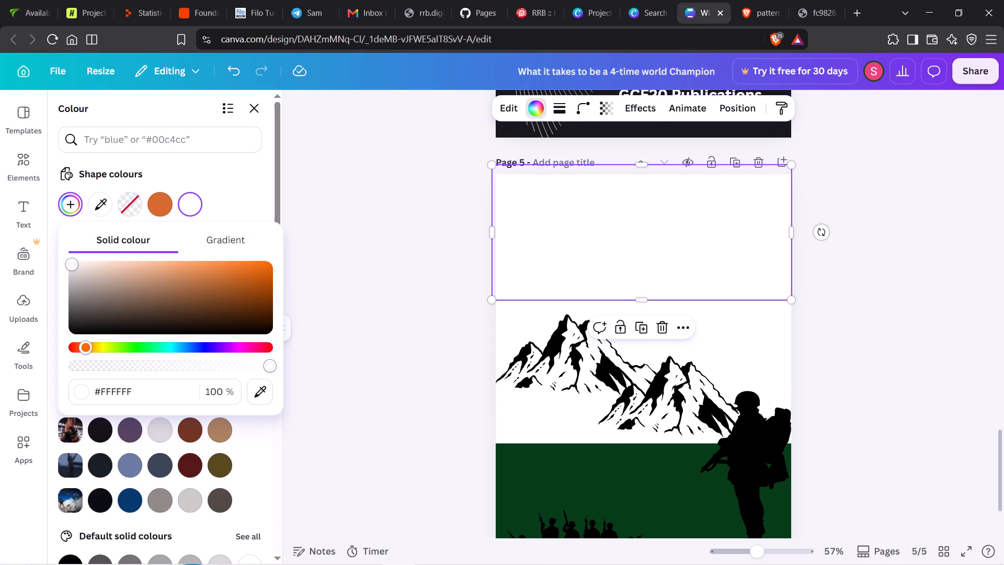
pyautogui.click(264, 267)
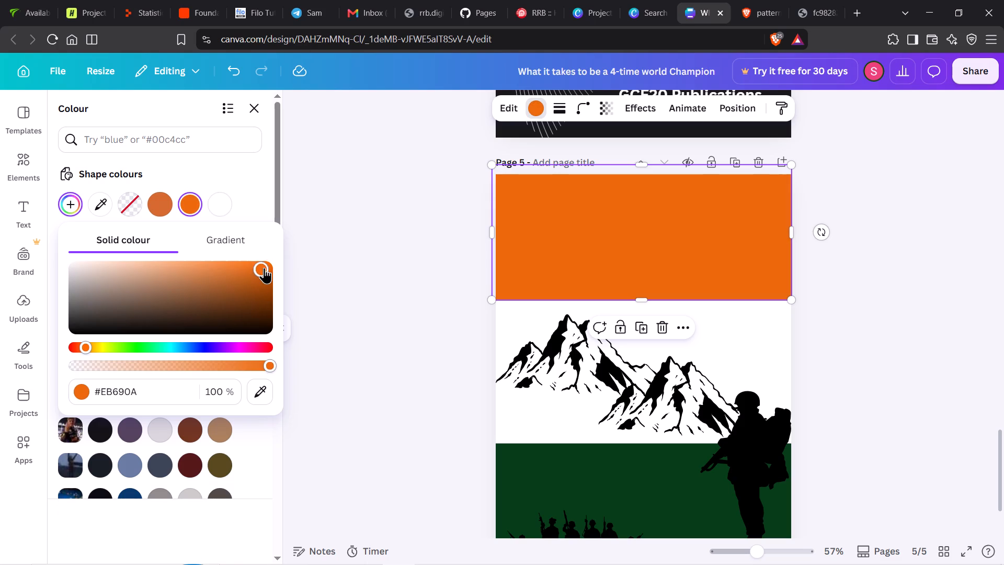
# Send the orange rectangle backward, behind the "Indian Defence Forces" title.
pyautogui.rightClick(621, 261)
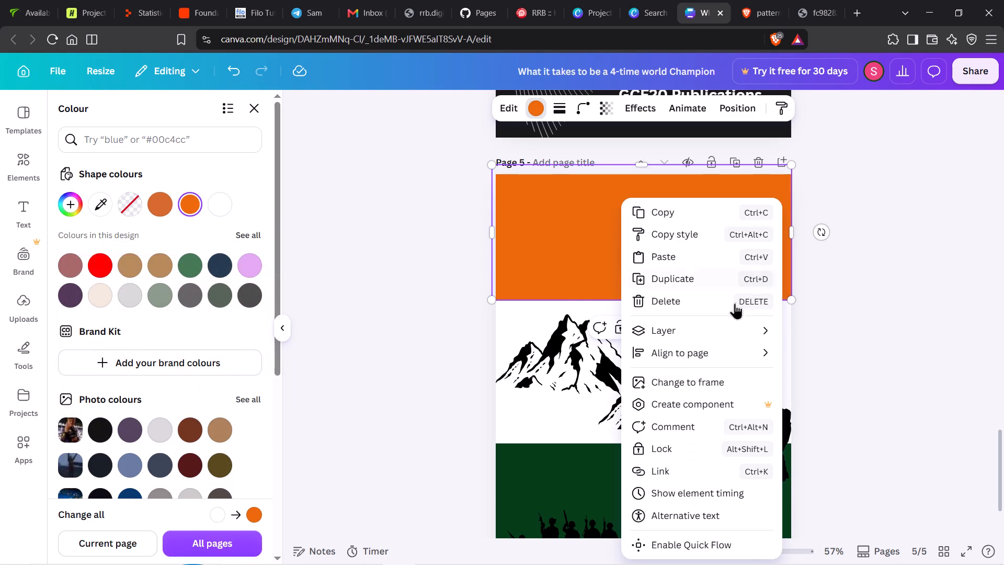
pyautogui.click(763, 325)
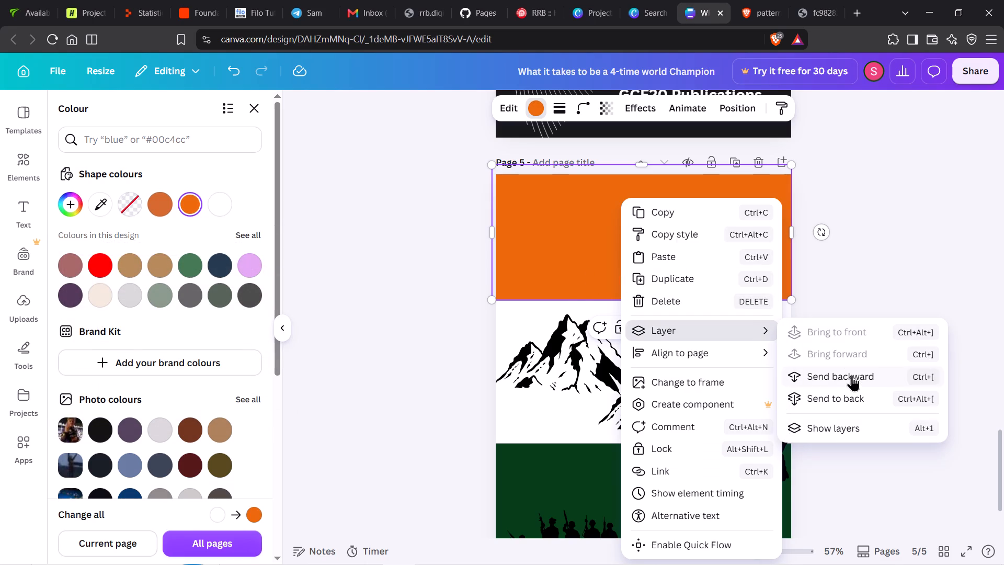
pyautogui.click(858, 377)
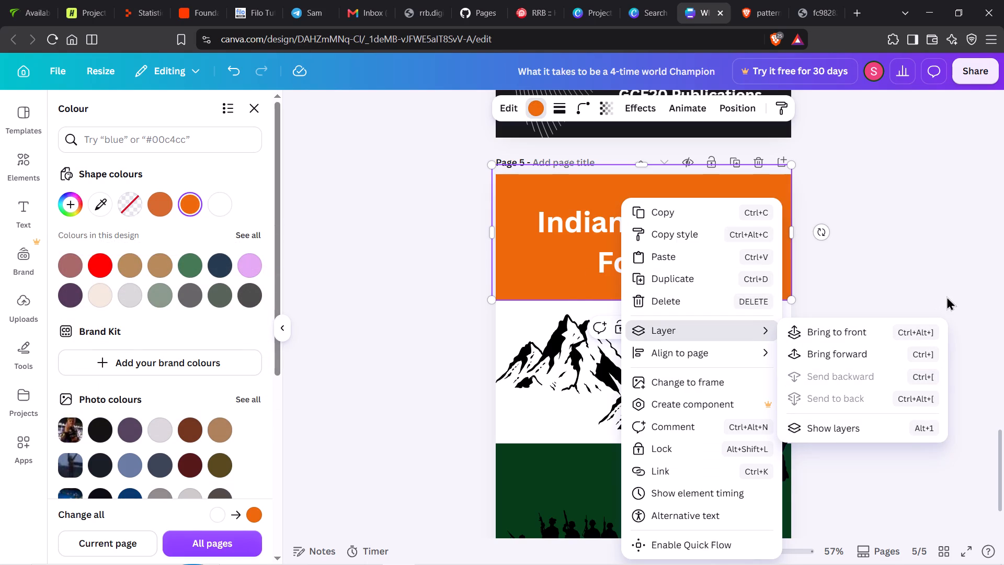
pyautogui.click(950, 283)
pyautogui.scroll(-2, 876, 321)
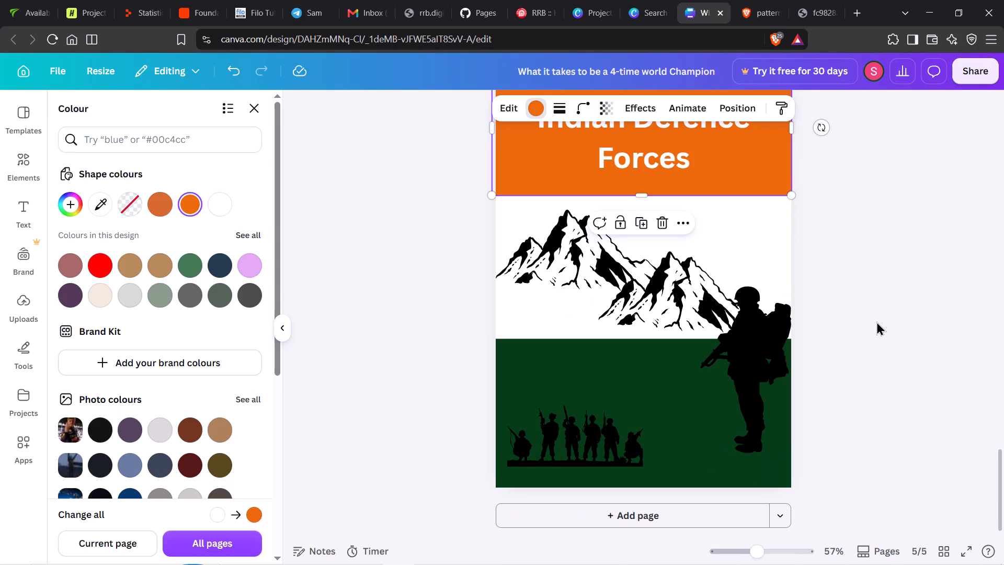
pyautogui.click(831, 288)
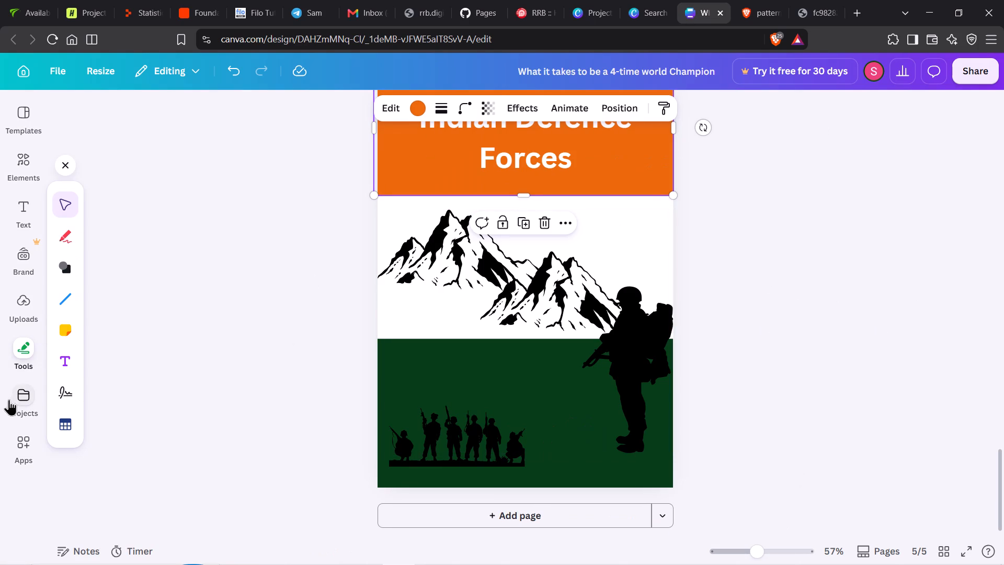
# Draw a circle over the middle of the mountains in the white band and fill it with dark blue.
pyautogui.scroll(1, 254, 349)
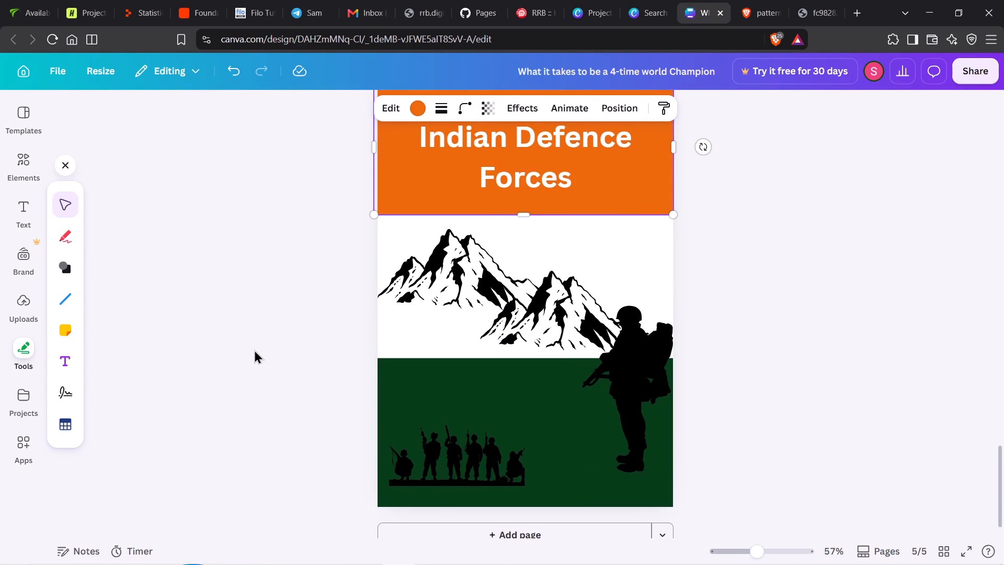
pyautogui.scroll(1, 254, 349)
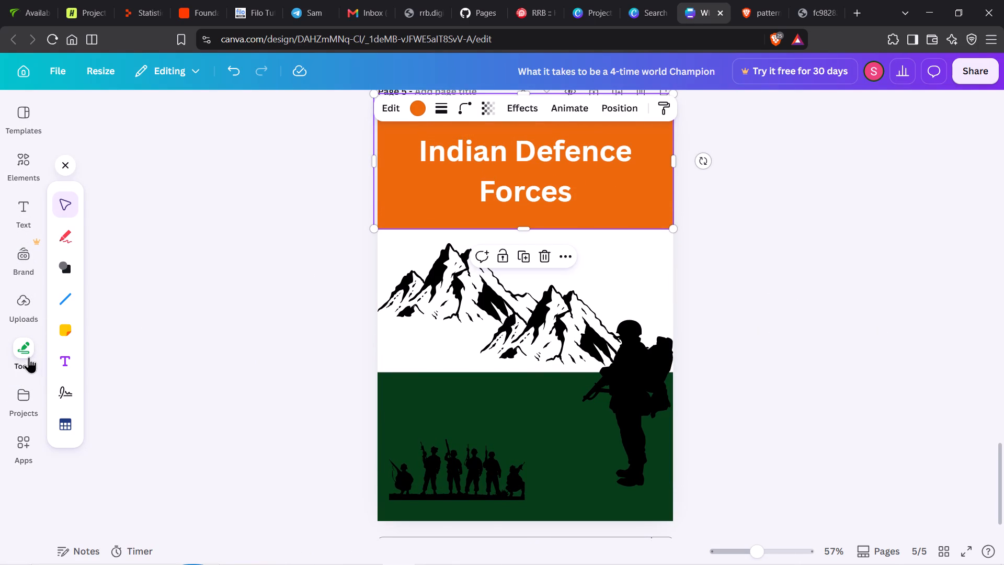
pyautogui.click(64, 268)
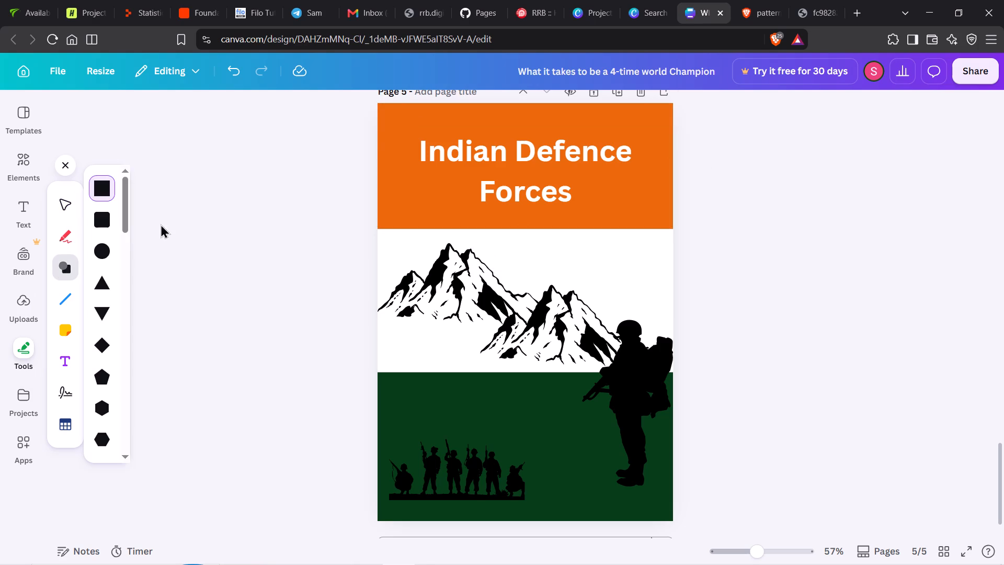
pyautogui.click(101, 251)
pyautogui.click(476, 262)
pyautogui.click(540, 317)
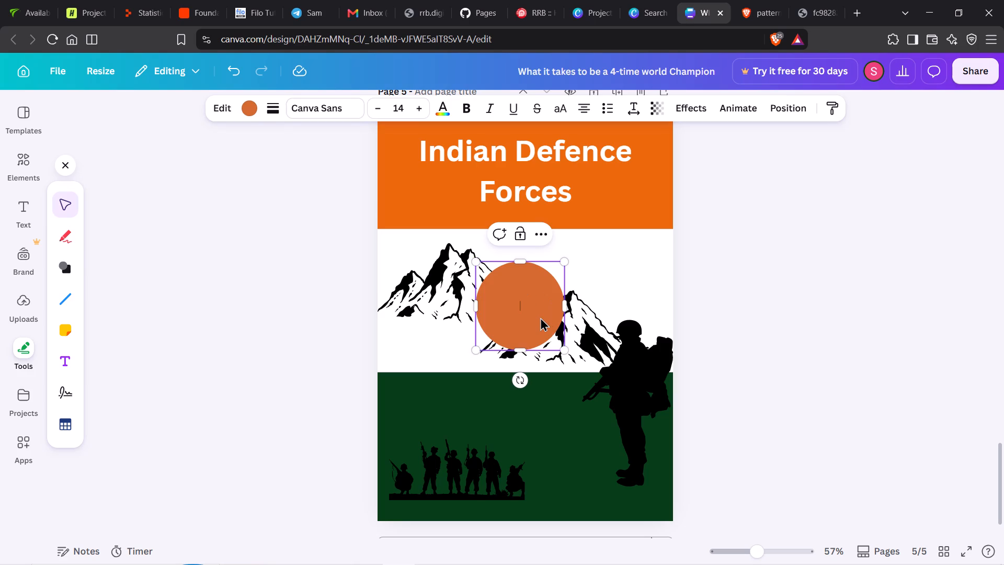
pyautogui.click(250, 111)
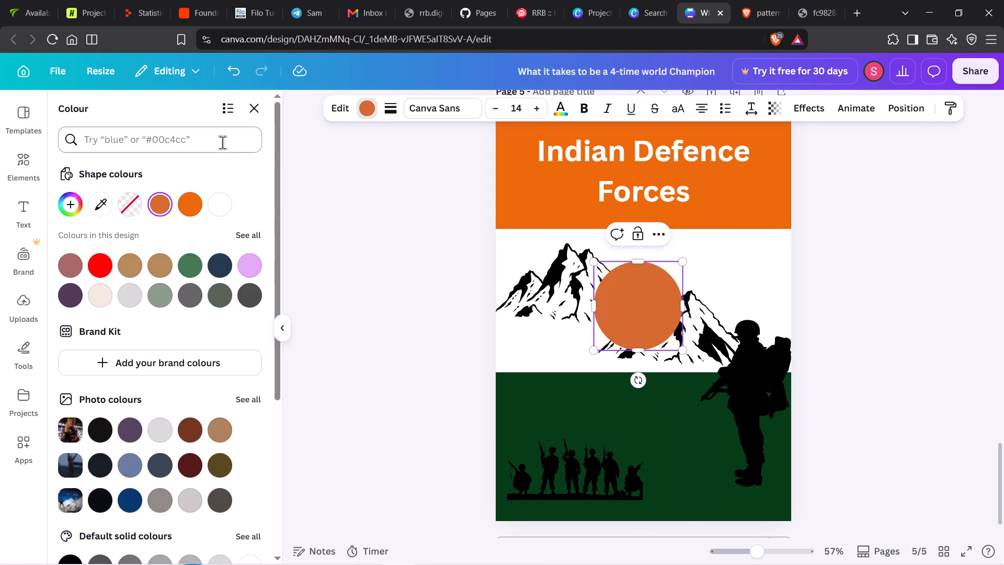
pyautogui.click(127, 510)
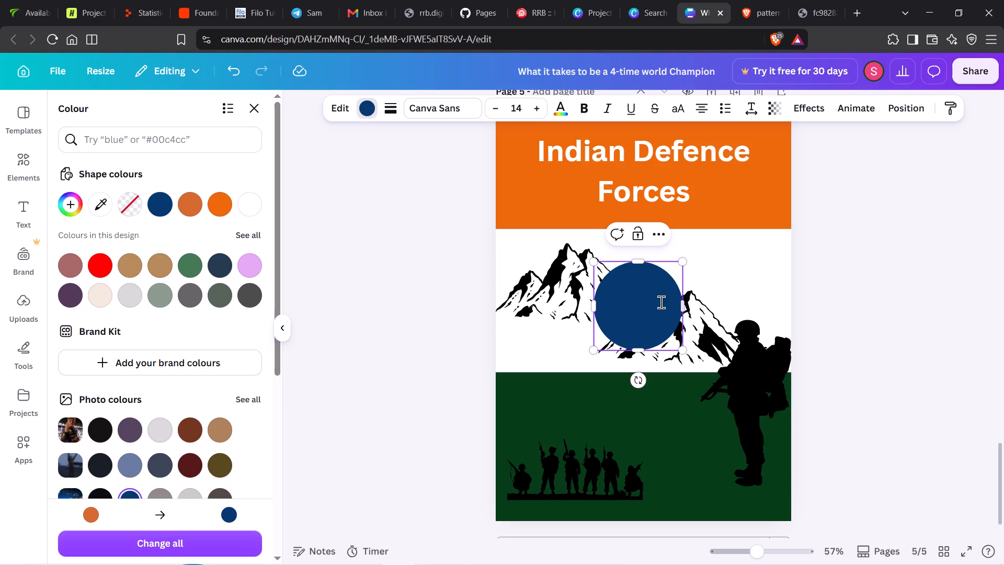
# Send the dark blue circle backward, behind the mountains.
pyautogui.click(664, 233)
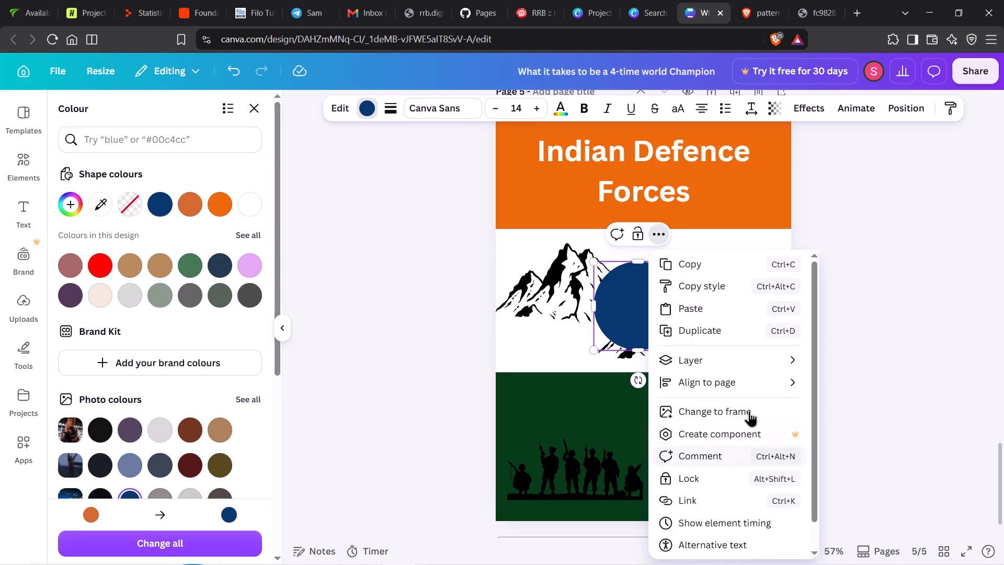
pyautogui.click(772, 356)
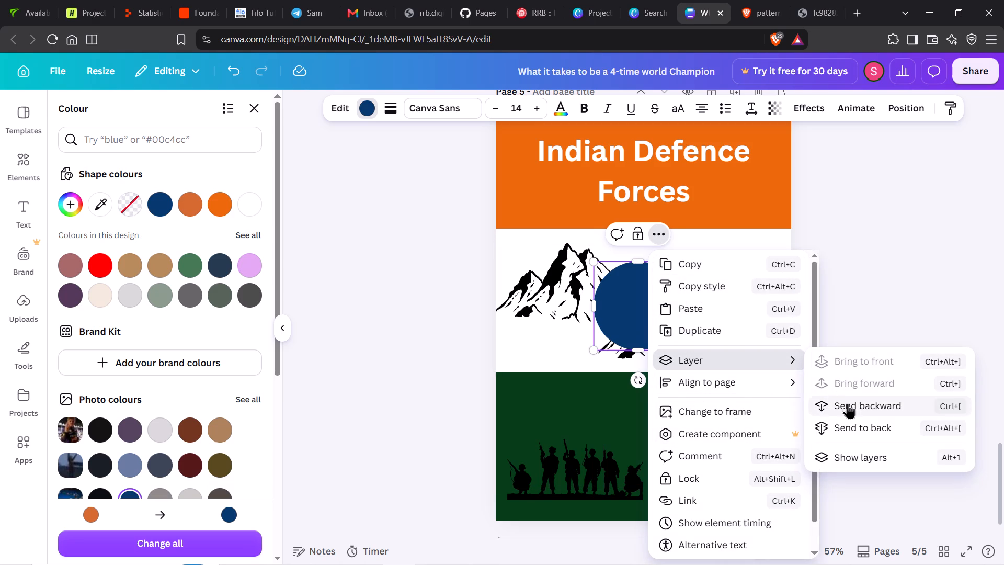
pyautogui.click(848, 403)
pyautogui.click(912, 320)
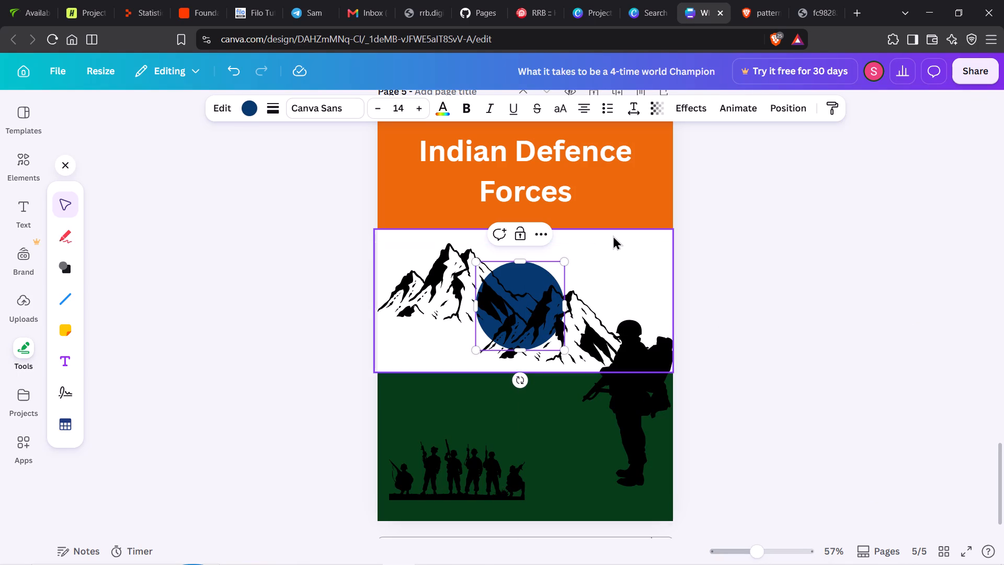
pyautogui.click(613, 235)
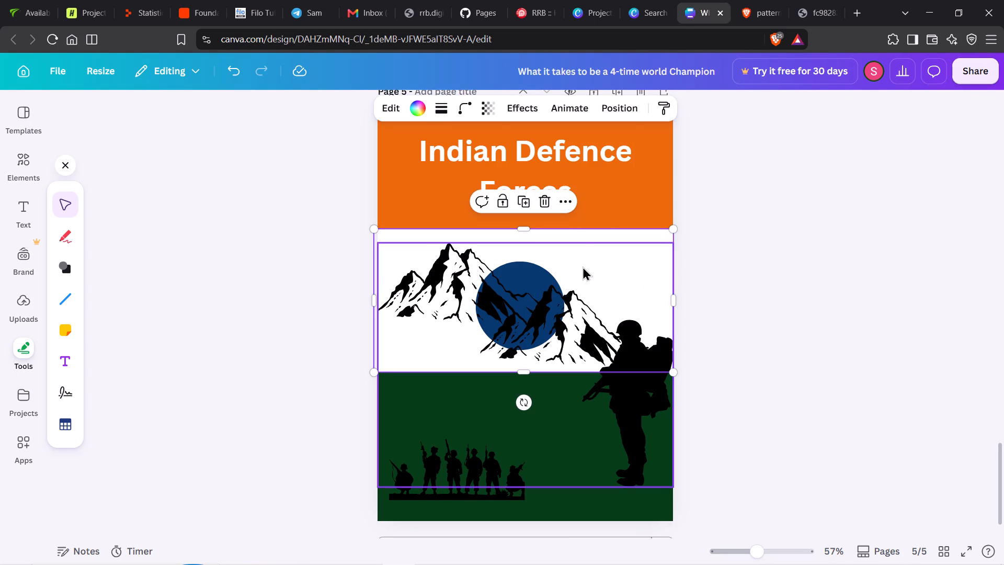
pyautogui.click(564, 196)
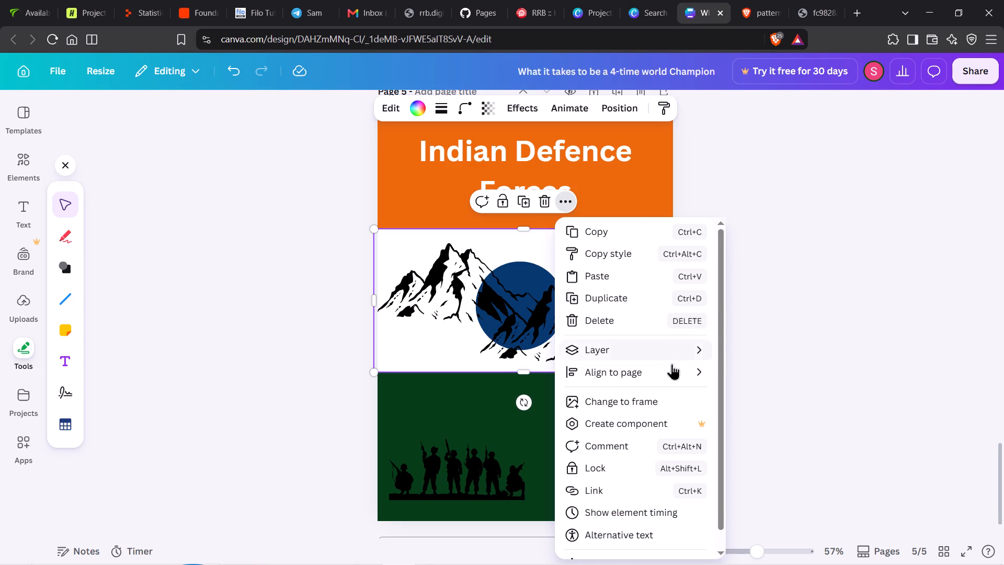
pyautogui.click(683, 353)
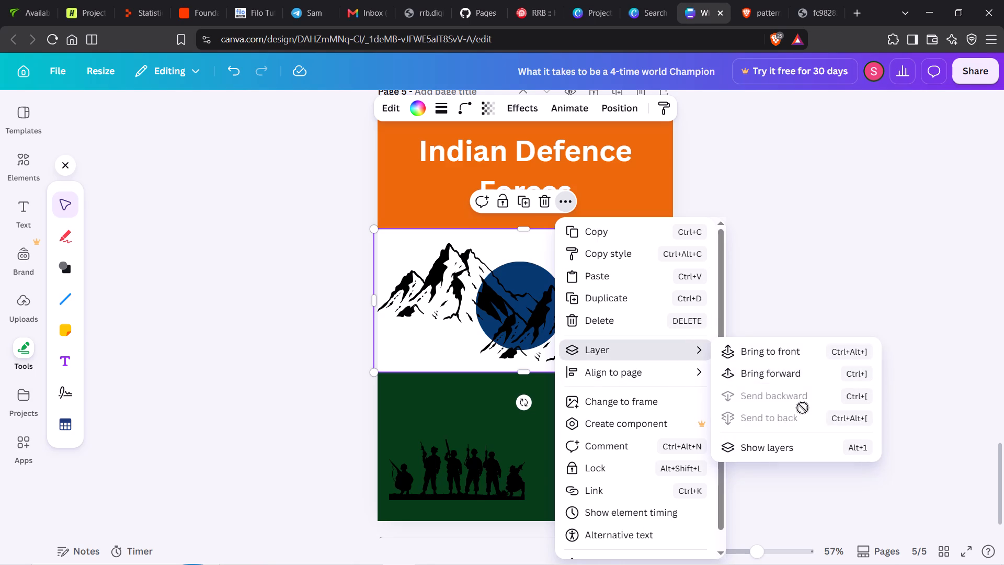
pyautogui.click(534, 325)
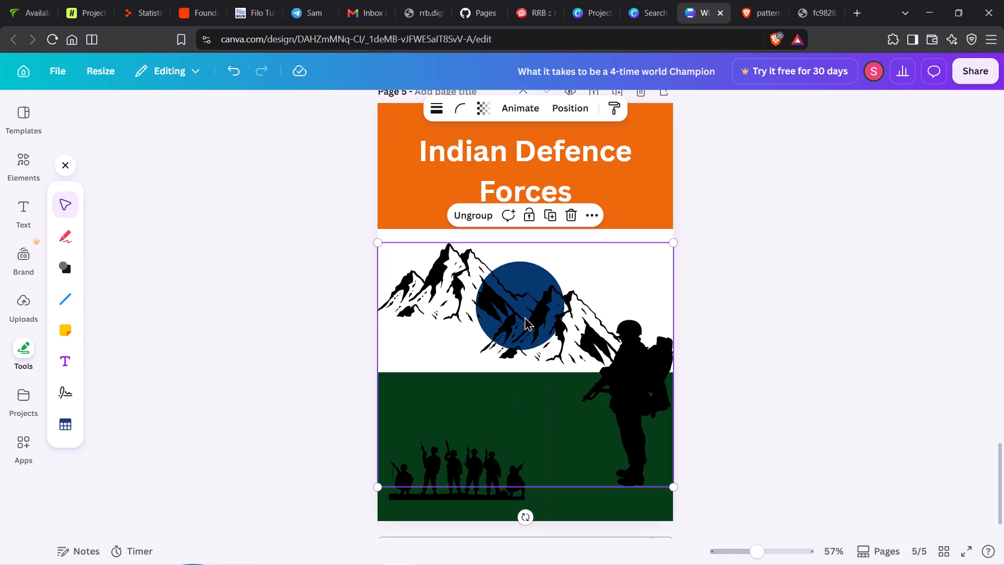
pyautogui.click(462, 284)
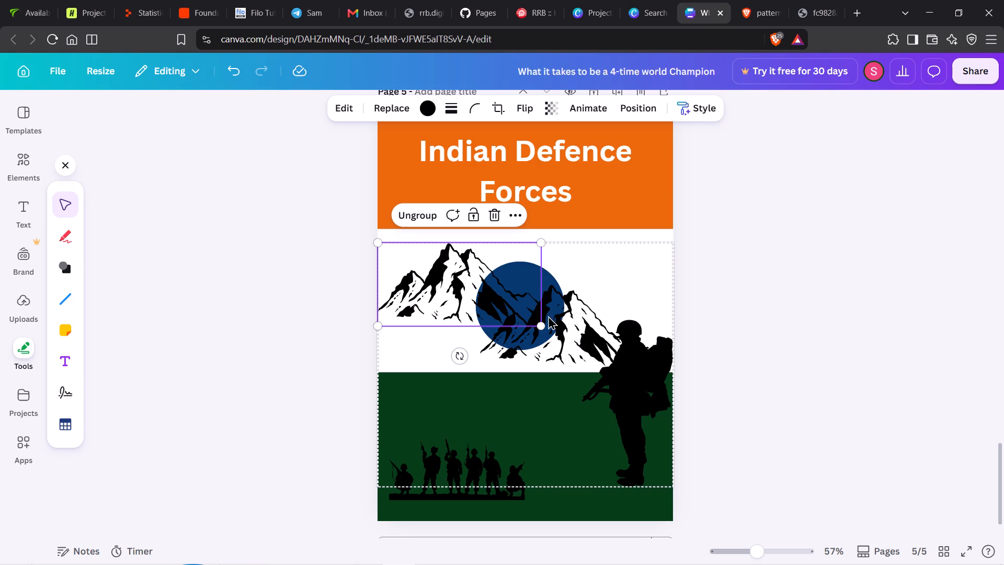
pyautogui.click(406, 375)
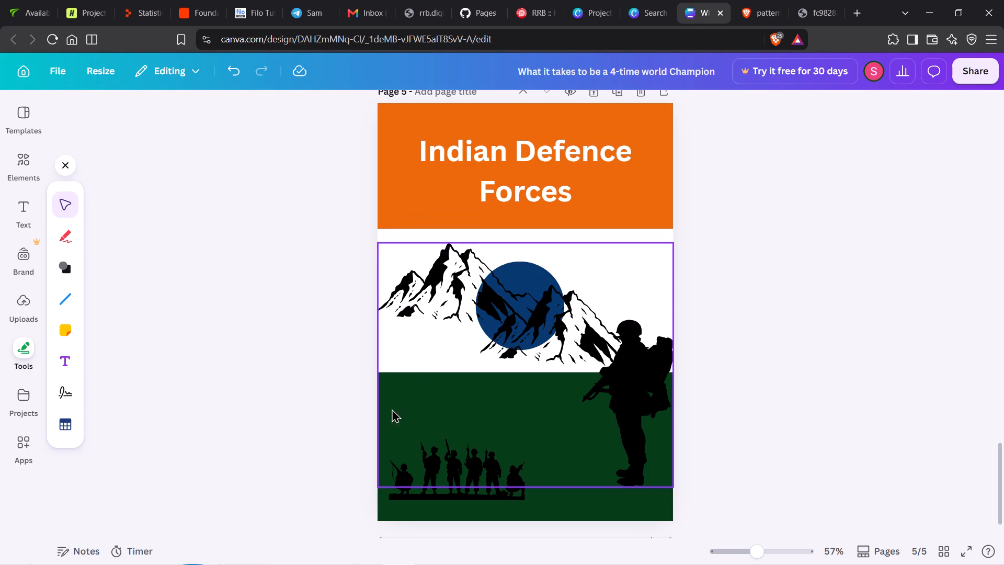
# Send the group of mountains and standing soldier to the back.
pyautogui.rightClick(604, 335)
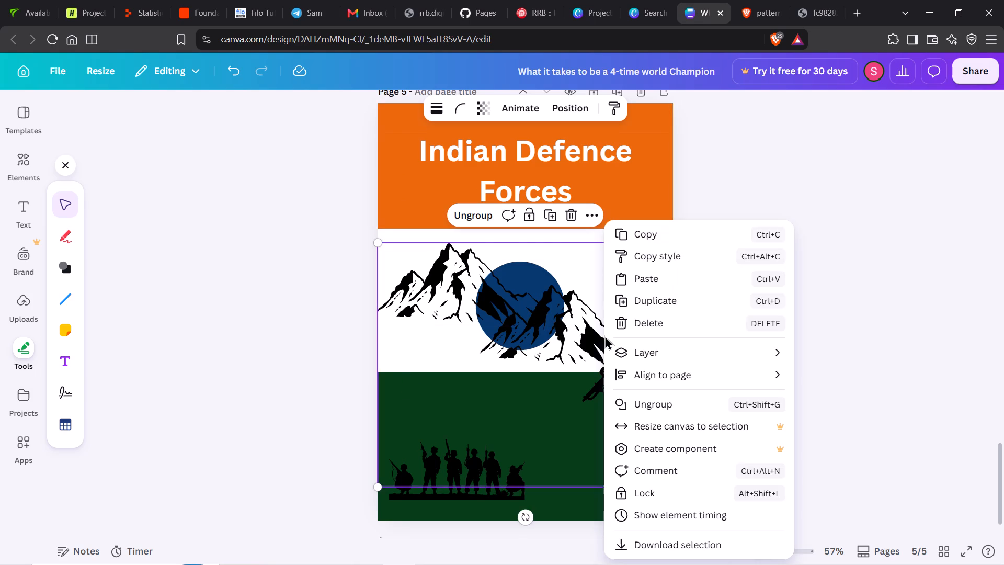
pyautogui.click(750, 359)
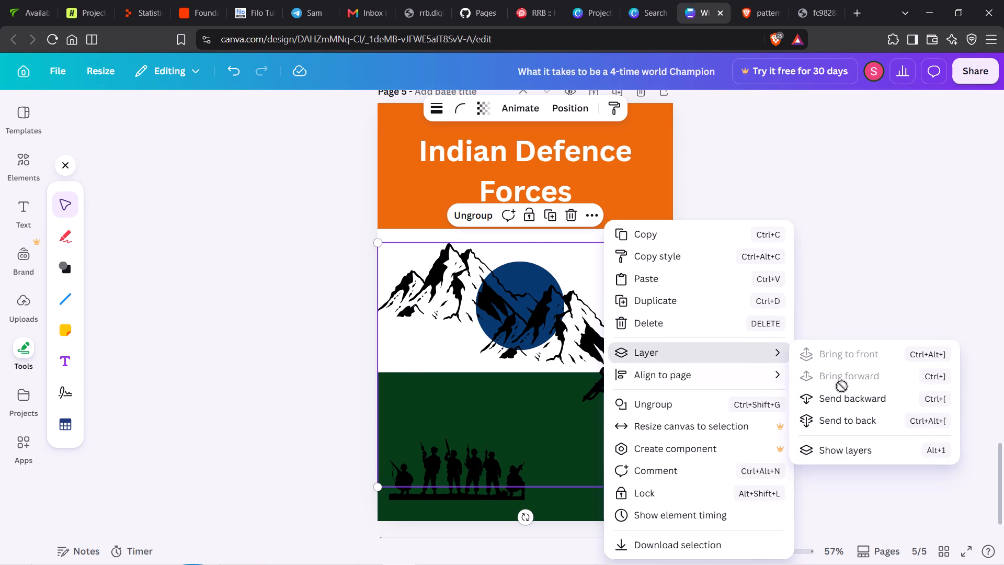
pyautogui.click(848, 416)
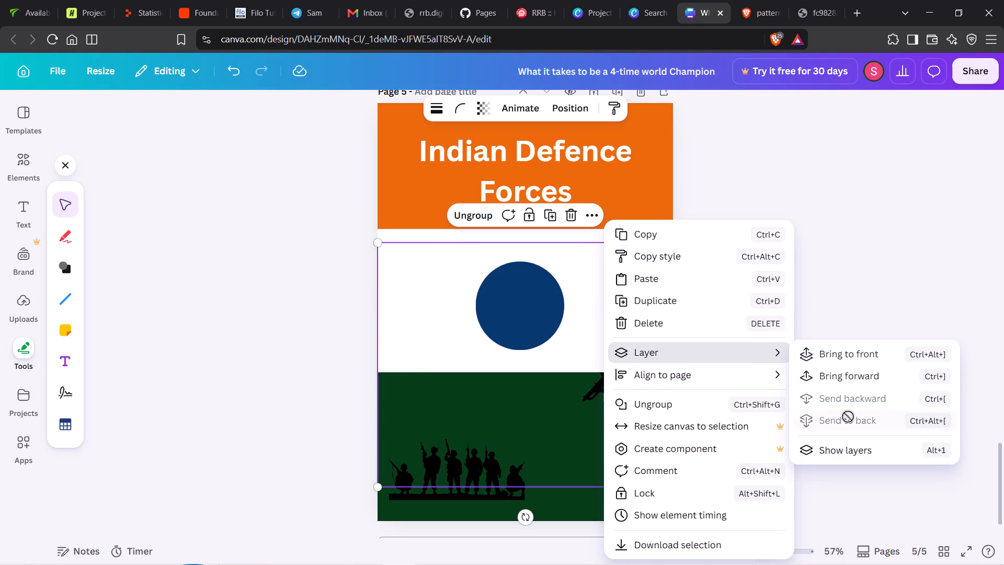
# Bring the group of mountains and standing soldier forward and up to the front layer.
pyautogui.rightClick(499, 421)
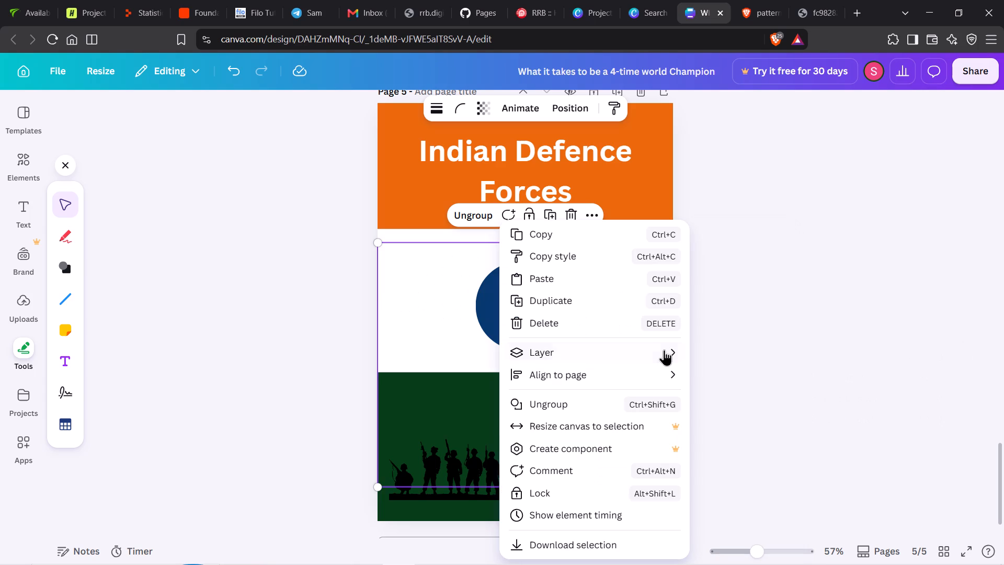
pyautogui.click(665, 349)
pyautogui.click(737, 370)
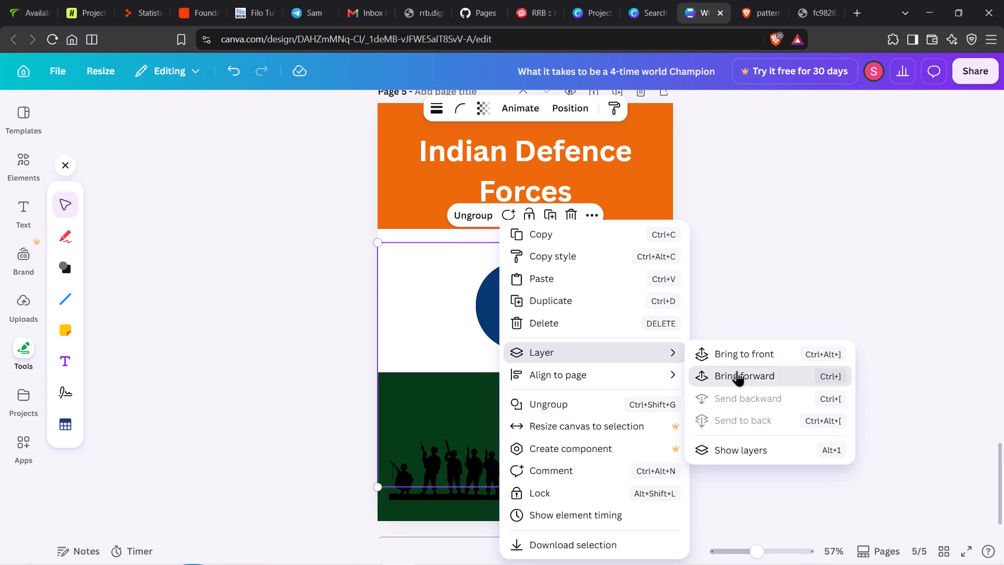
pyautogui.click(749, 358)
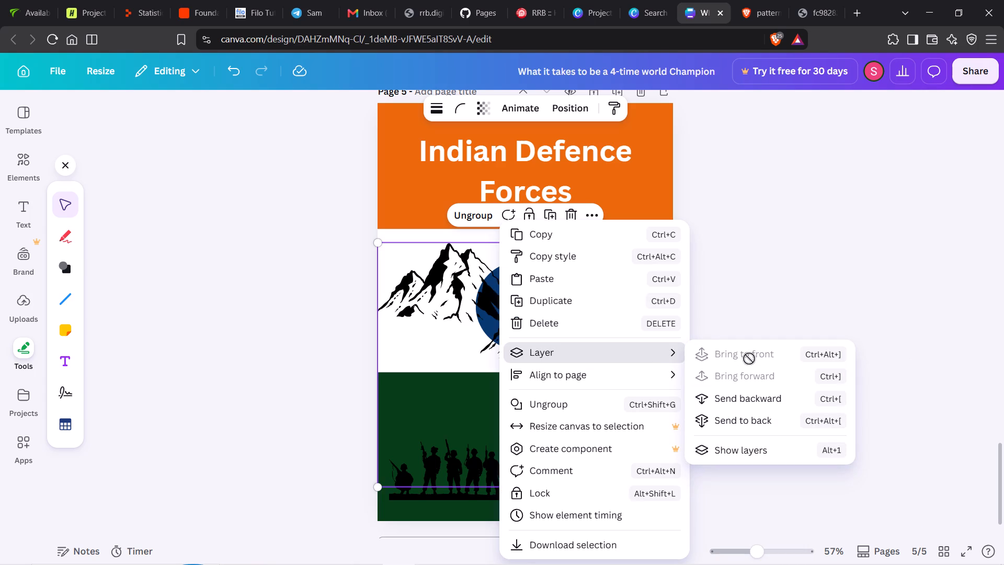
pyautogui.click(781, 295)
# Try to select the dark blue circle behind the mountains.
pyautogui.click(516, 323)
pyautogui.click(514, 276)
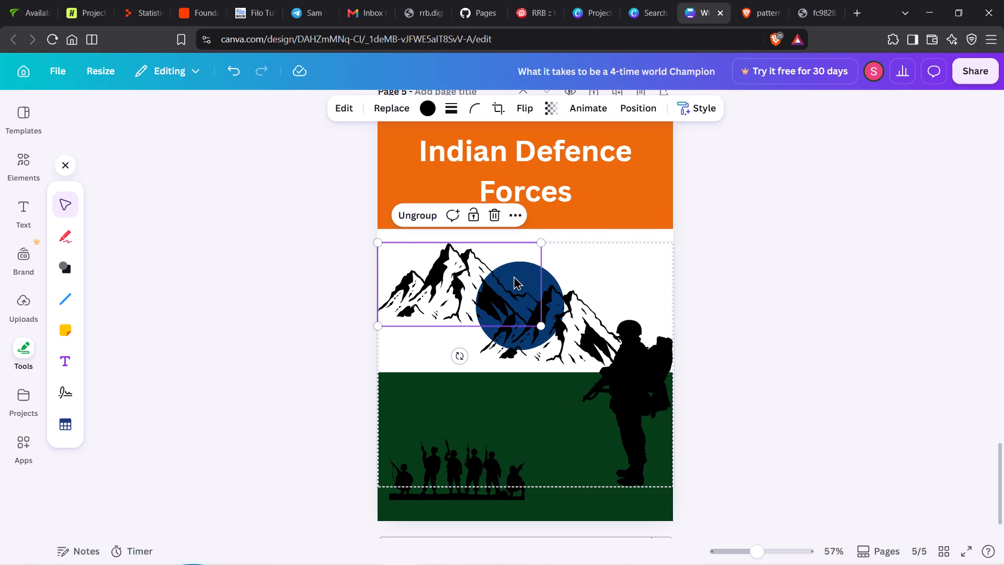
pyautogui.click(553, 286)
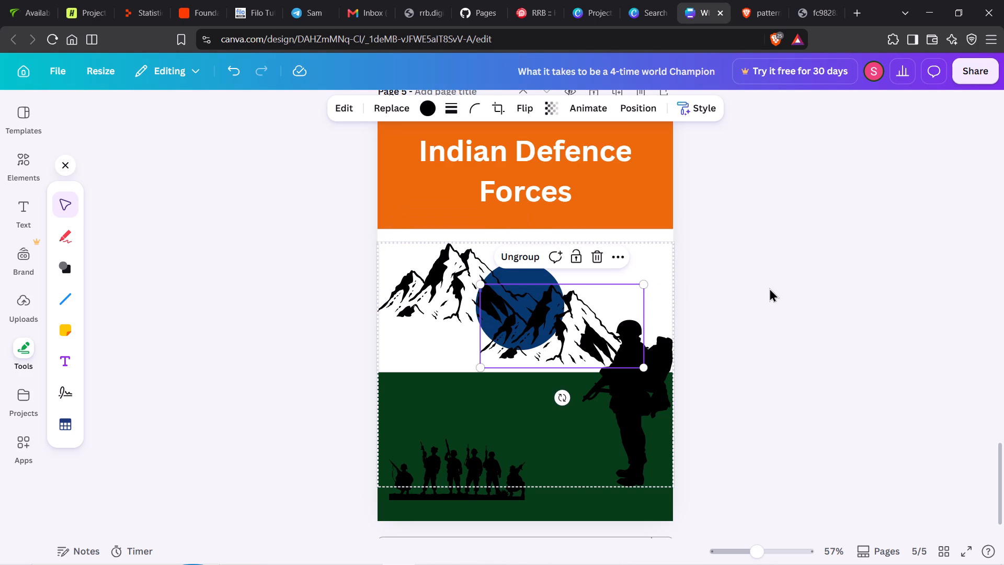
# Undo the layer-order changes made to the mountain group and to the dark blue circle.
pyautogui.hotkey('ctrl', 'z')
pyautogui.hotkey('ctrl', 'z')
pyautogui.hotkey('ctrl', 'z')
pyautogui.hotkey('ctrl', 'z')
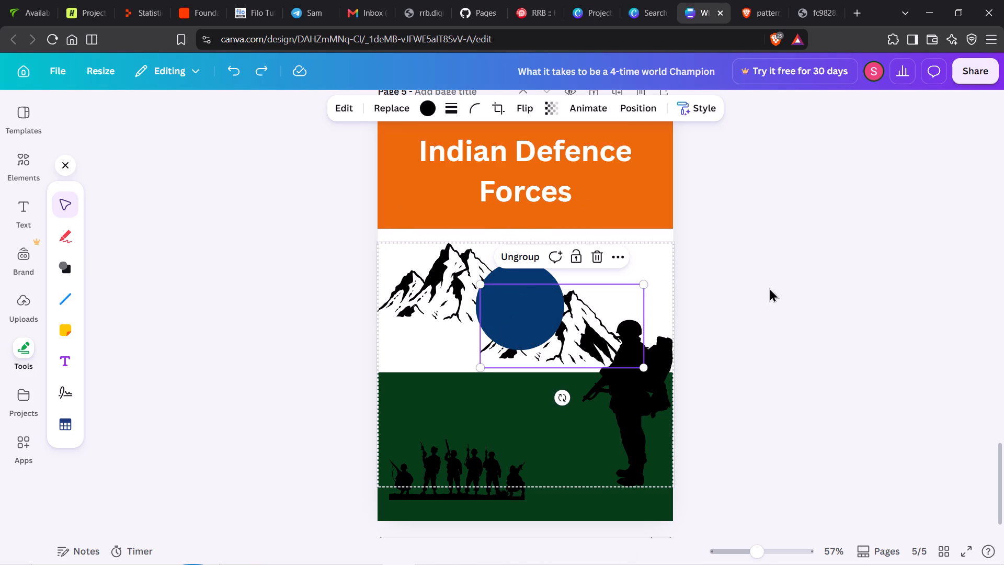
# Undo the remaining changes to the dark blue circle until it is removed from the cover.
pyautogui.hotkey('ctrl', 'z')
pyautogui.hotkey('ctrl', 'z')
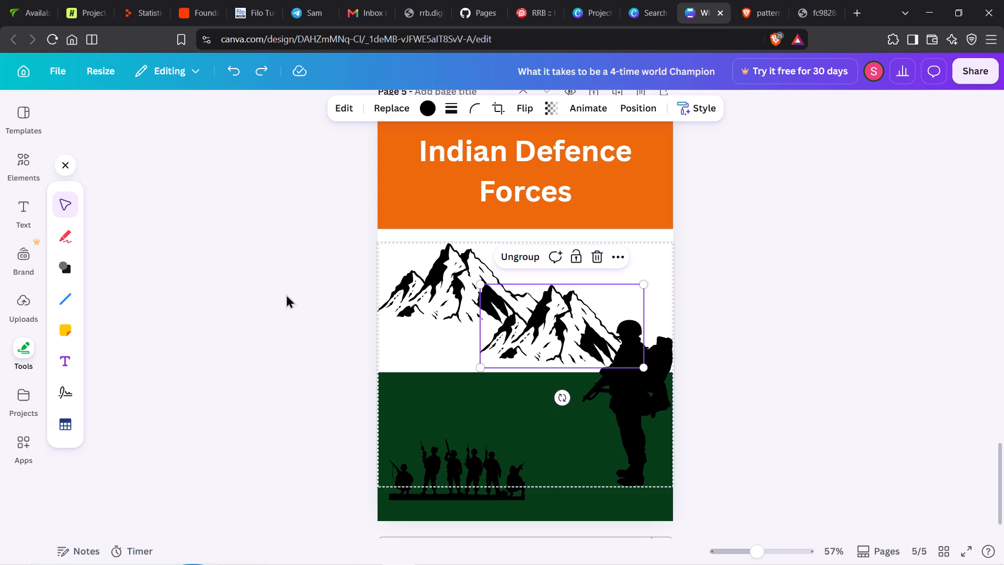
# Search the elements for "ashok chakra" and insert the bright blue spoked wheel graphic on the cover.
pyautogui.click(21, 165)
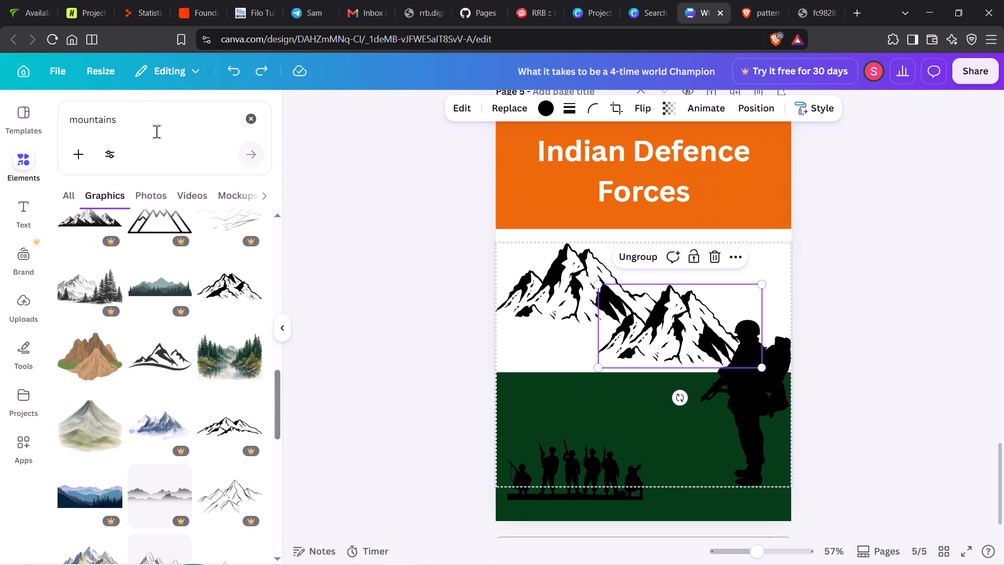
pyautogui.click(252, 127)
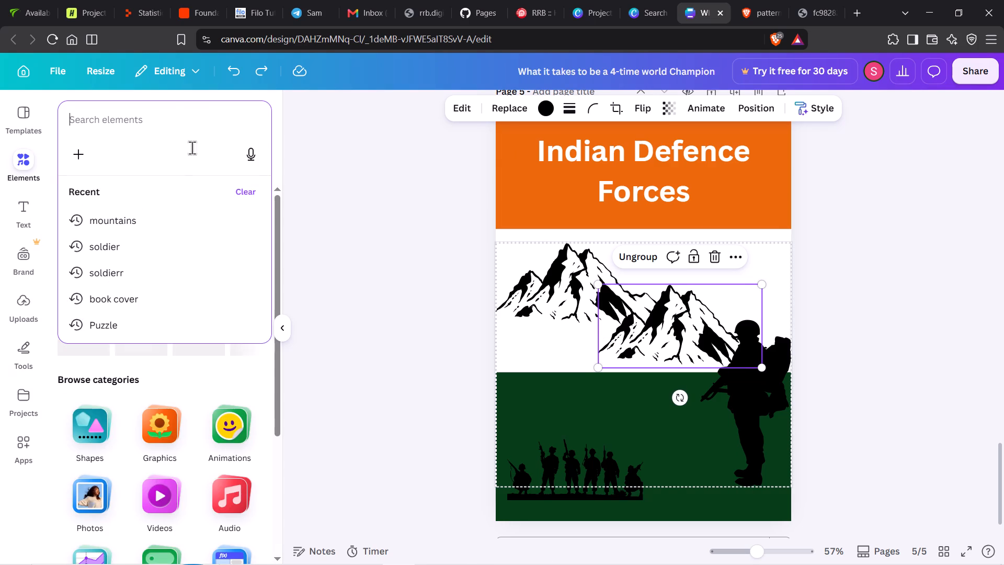
pyautogui.write('ashok')
pyautogui.press('space')
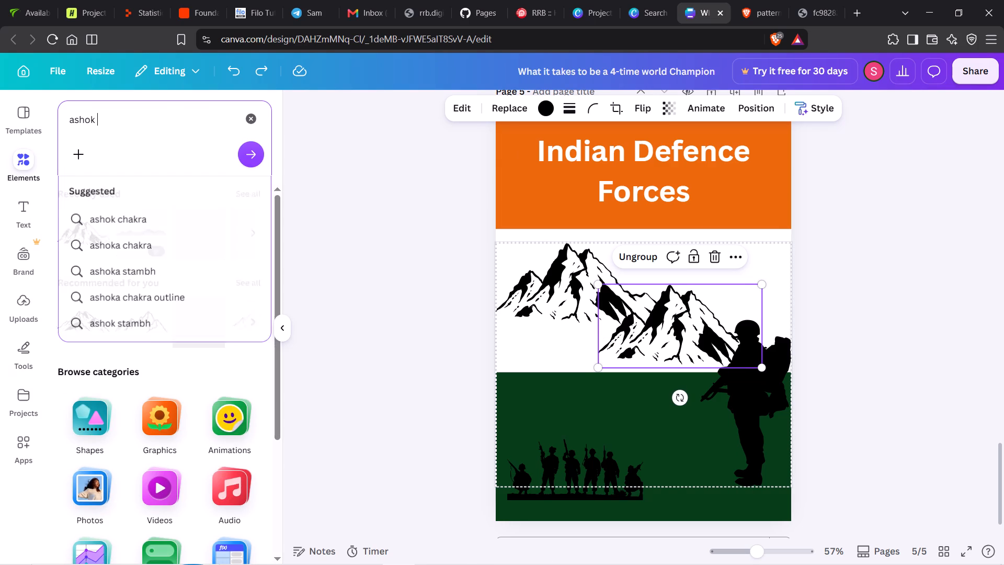
pyautogui.click(161, 212)
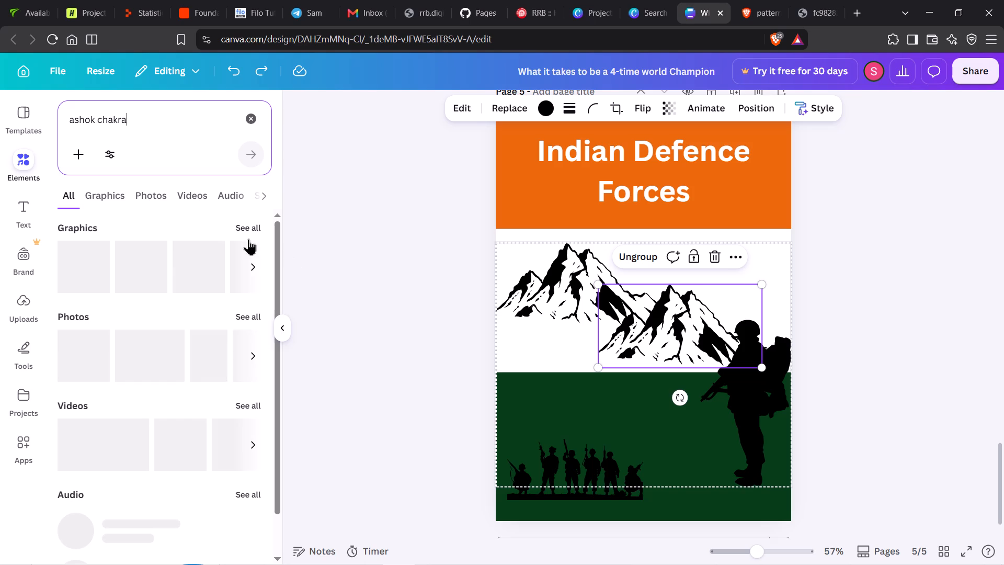
pyautogui.click(516, 242)
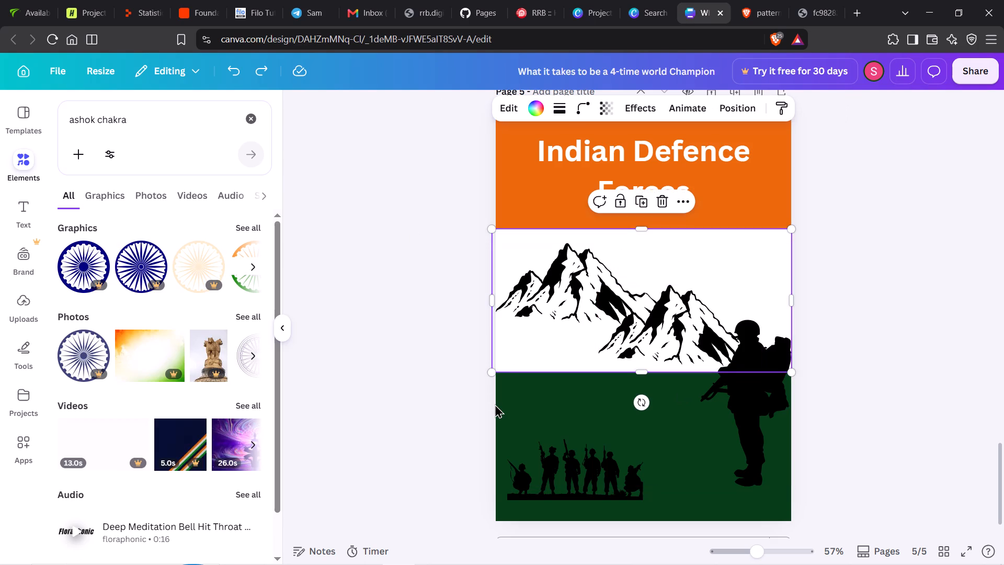
pyautogui.click(495, 404)
pyautogui.click(252, 230)
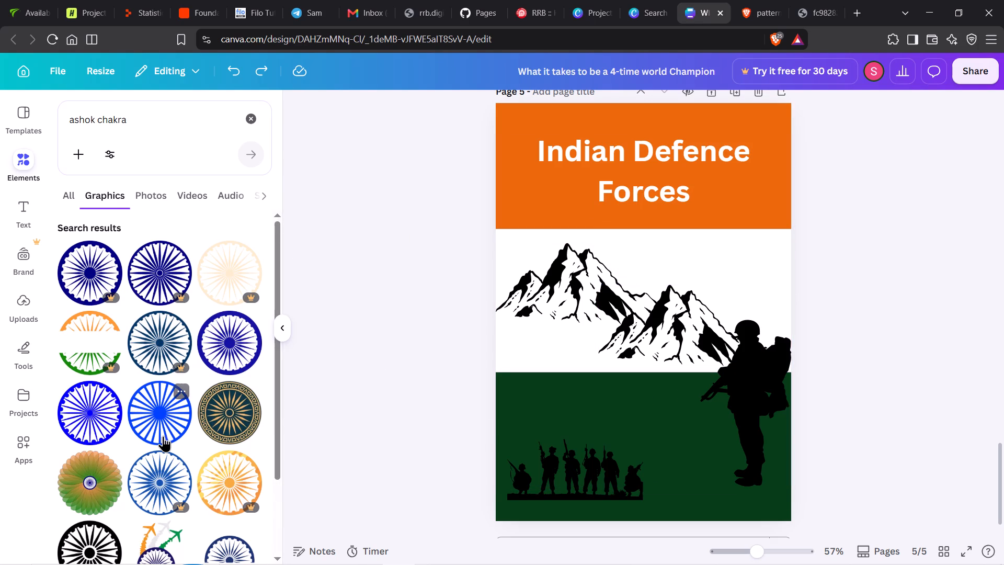
pyautogui.click(162, 436)
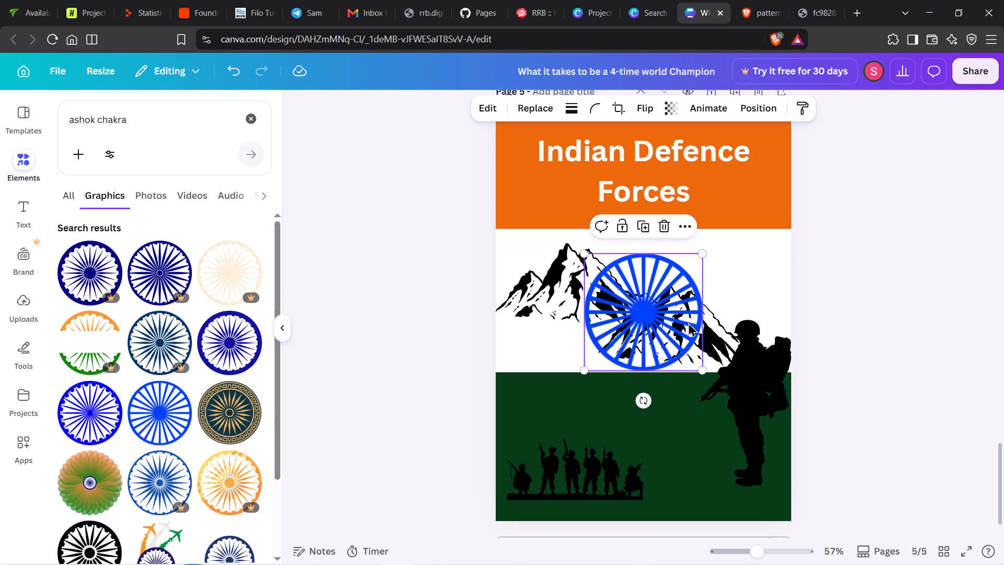
# Layer the blue chakra directly behind the mountains and standing soldier but in front of the white band.
pyautogui.click(664, 324)
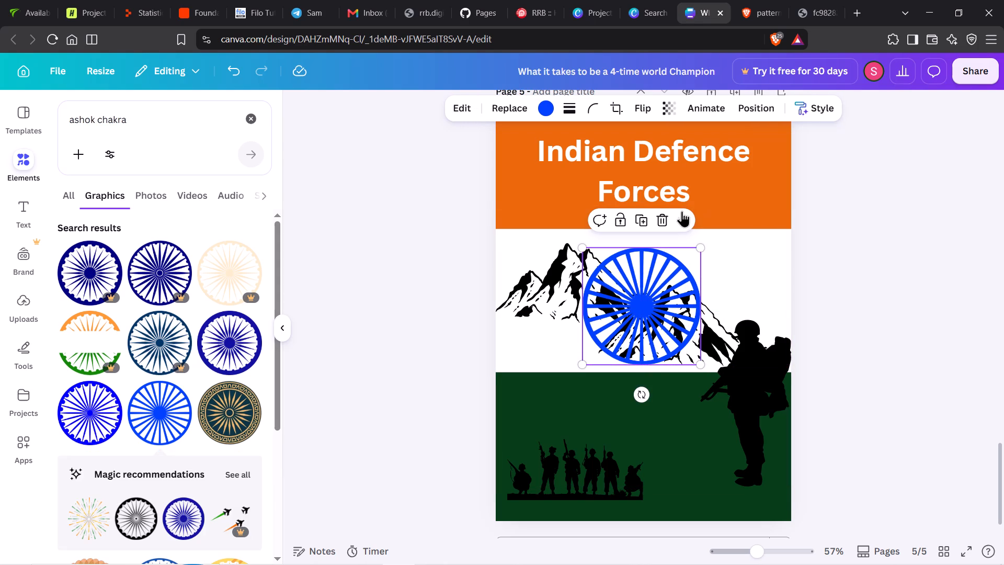
pyautogui.click(682, 213)
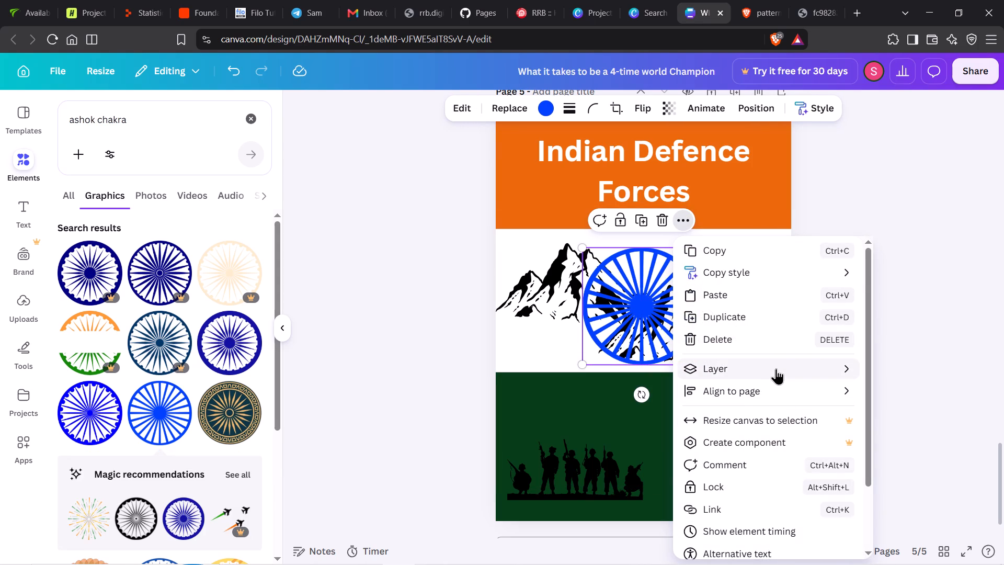
pyautogui.click(627, 414)
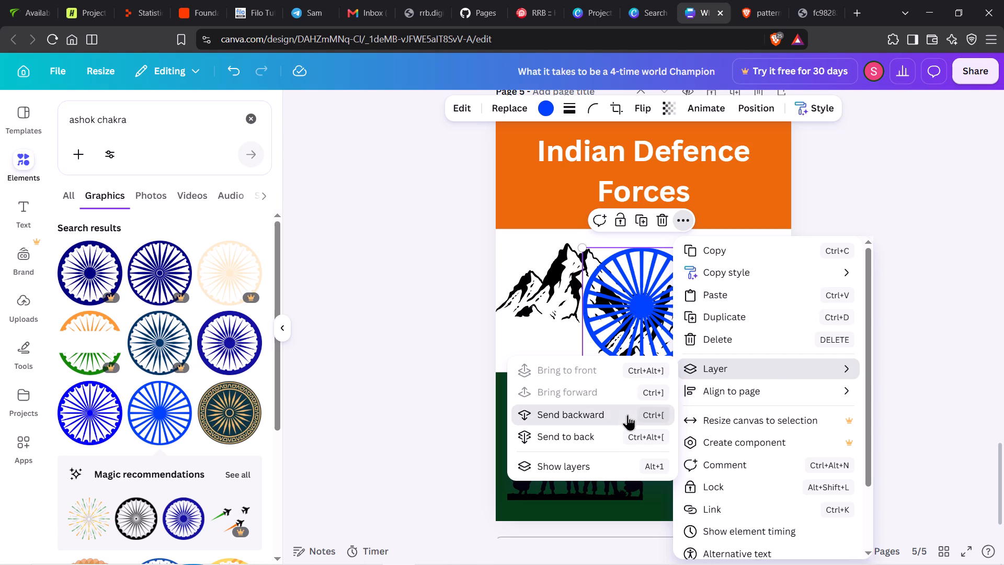
pyautogui.click(617, 440)
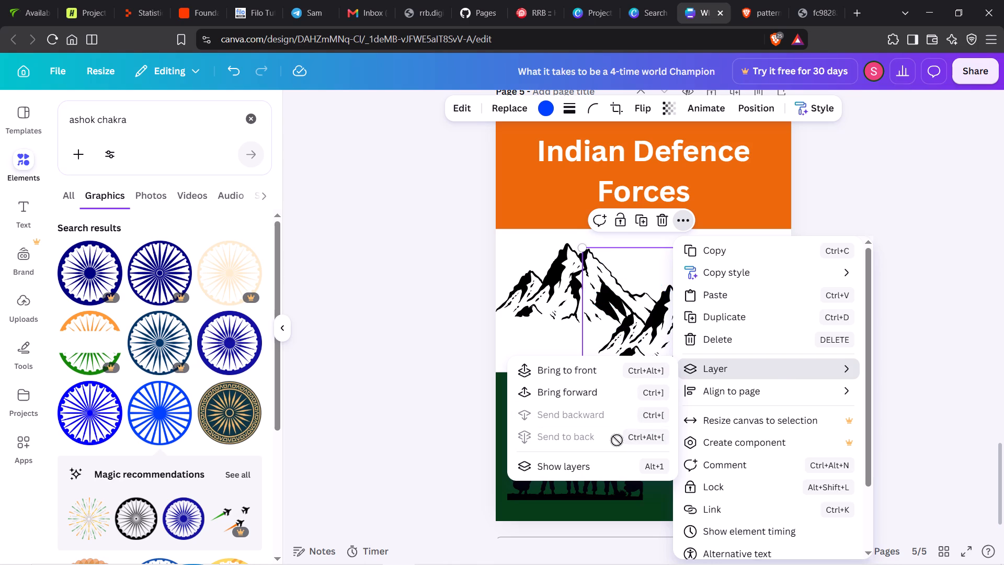
pyautogui.click(634, 399)
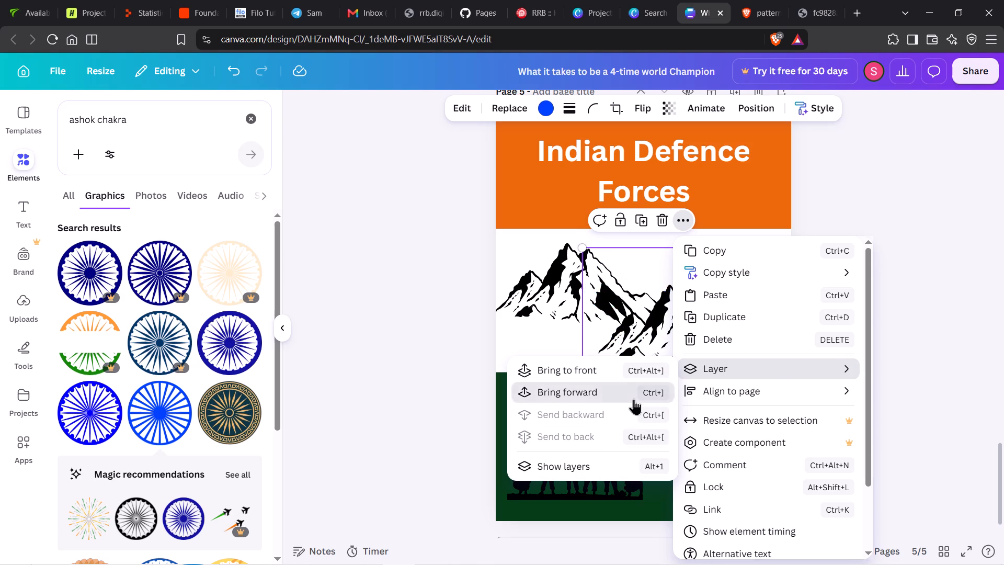
pyautogui.click(953, 355)
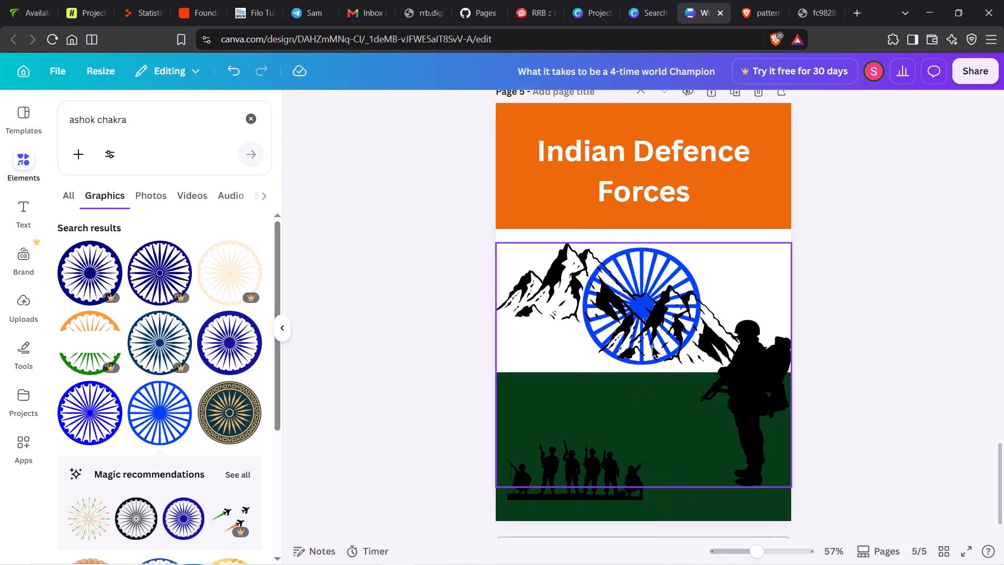
# Examine the layer order of the mountain and soldier group and the options of the green background layer.
pyautogui.click(564, 301)
pyautogui.click(707, 221)
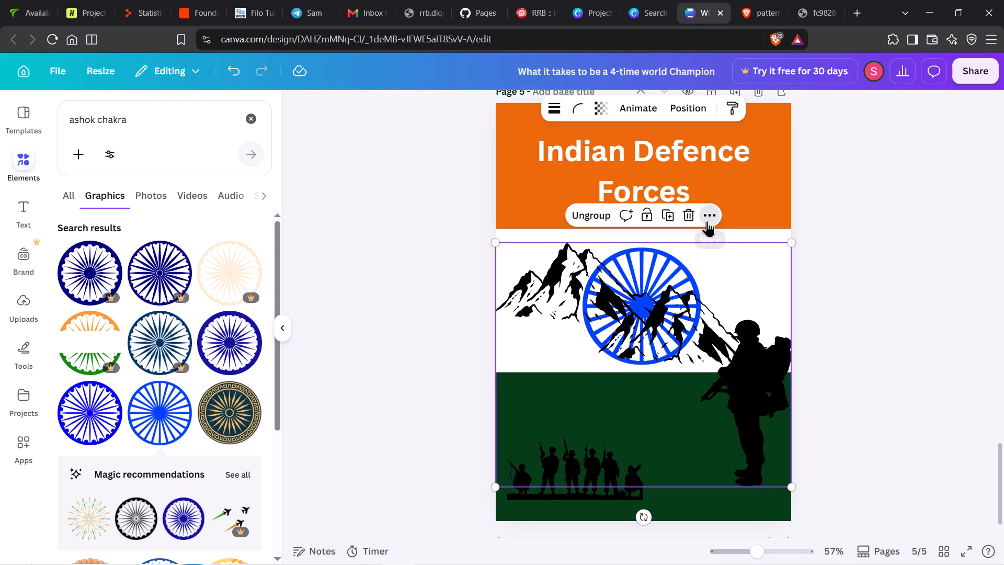
pyautogui.click(781, 358)
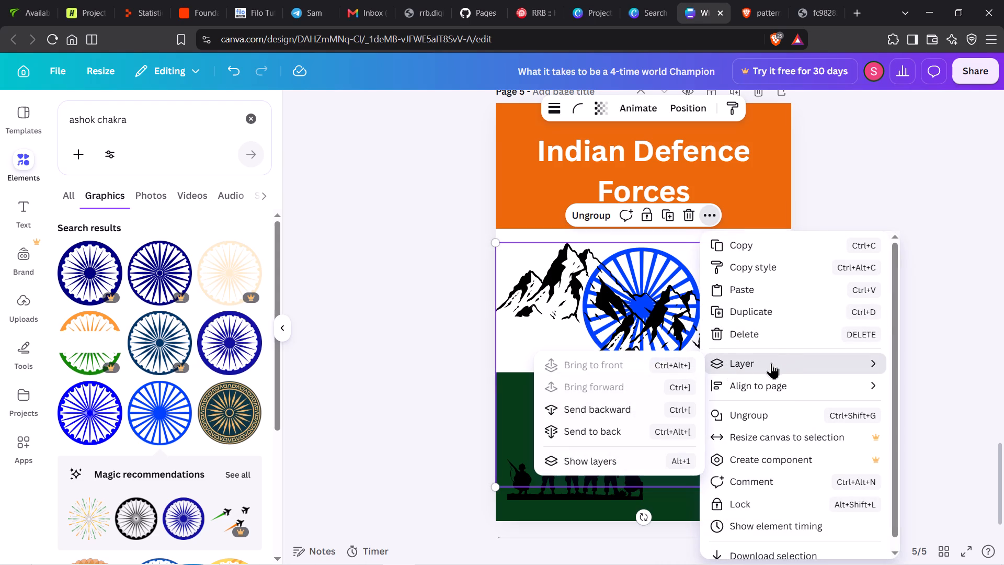
pyautogui.click(676, 367)
pyautogui.click(657, 461)
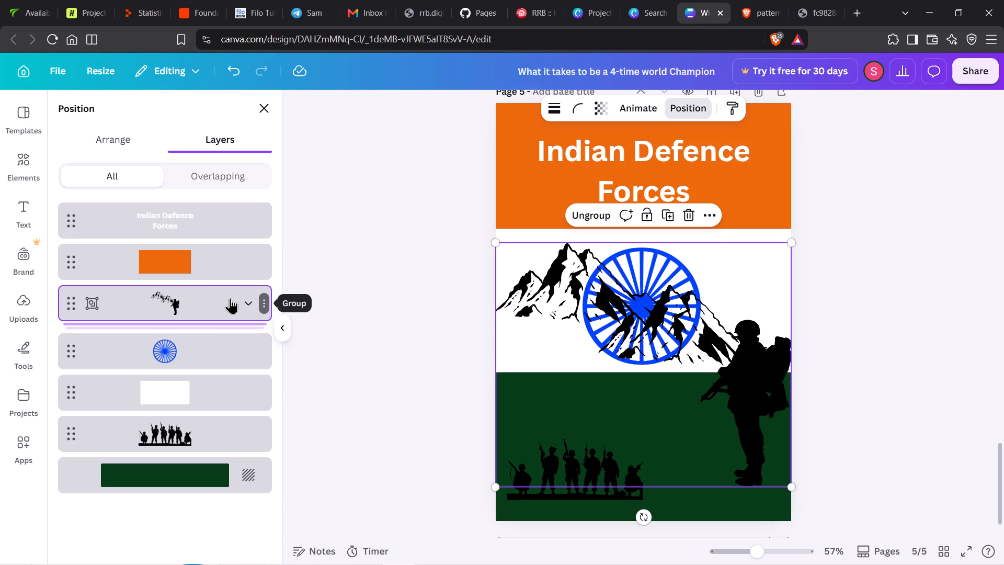
pyautogui.click(191, 468)
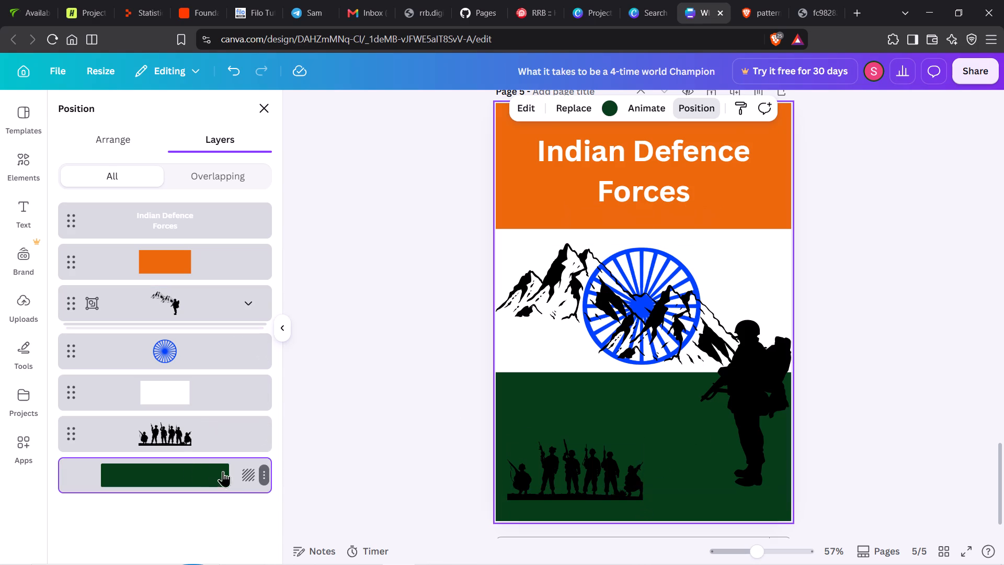
pyautogui.click(266, 474)
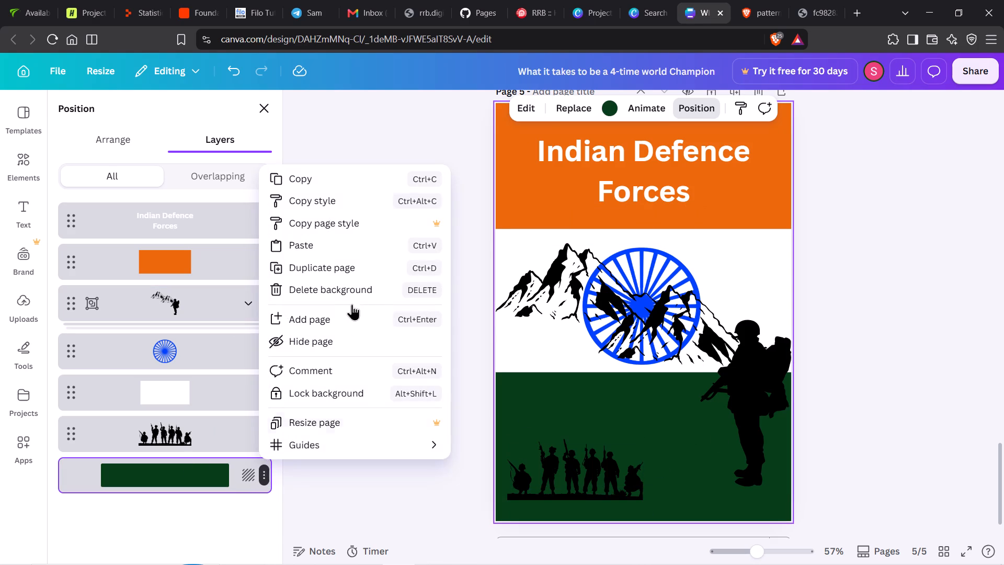
pyautogui.click(344, 485)
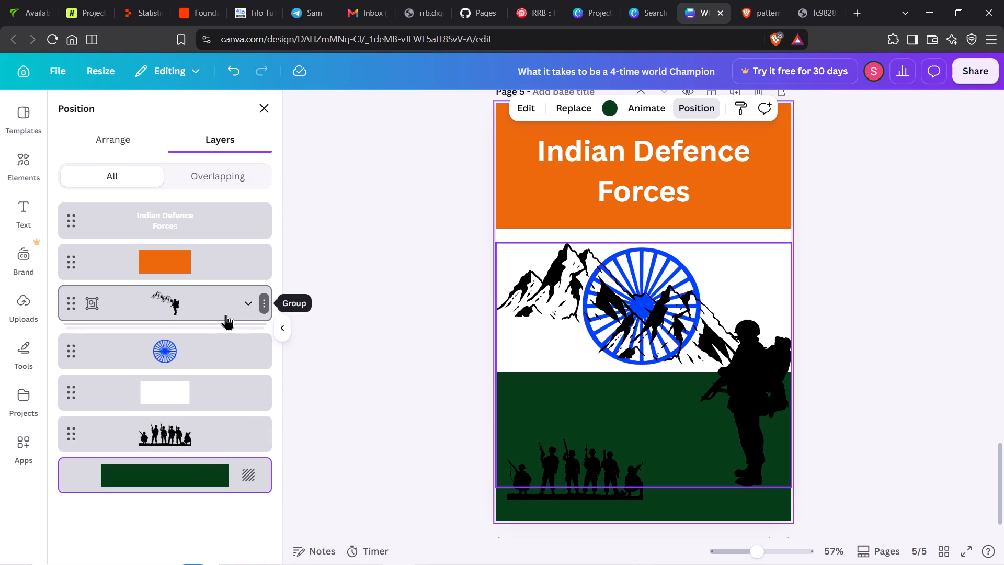
# Crop the blue chakra in freeform ratio, keeping only its upper part above the mountains.
pyautogui.click(218, 361)
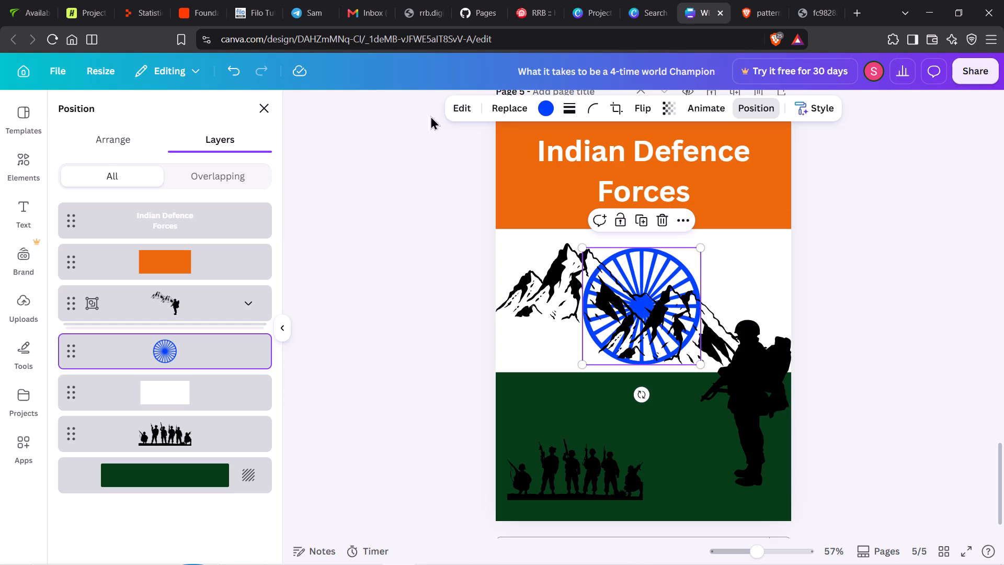
pyautogui.click(451, 107)
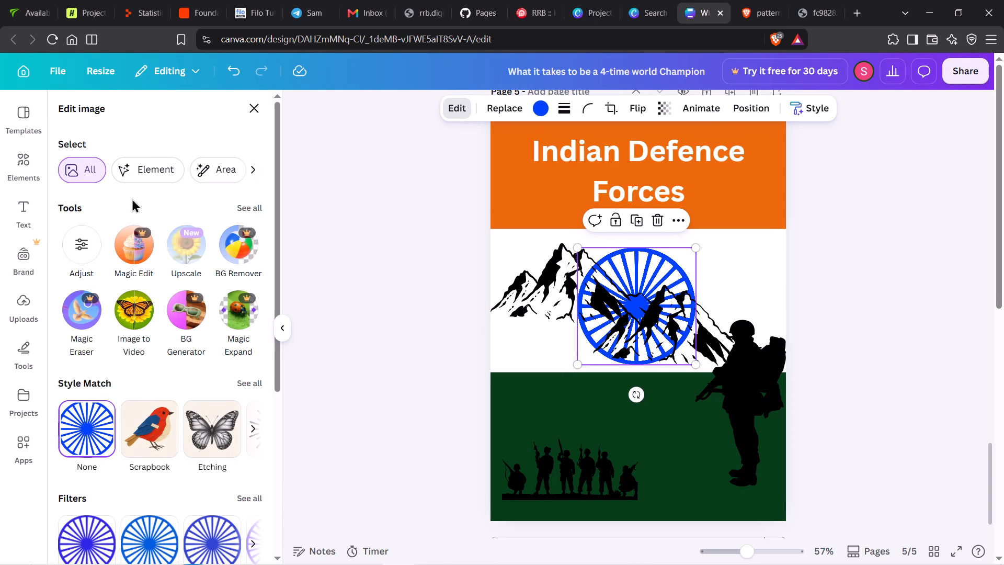
pyautogui.scroll(-1, 115, 358)
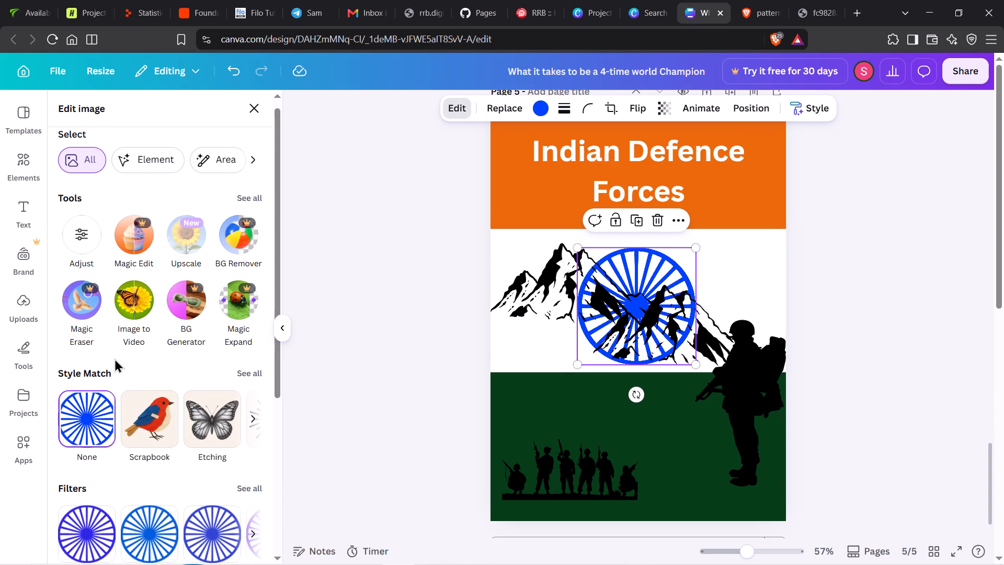
pyautogui.scroll(-1, 115, 358)
pyautogui.click(612, 106)
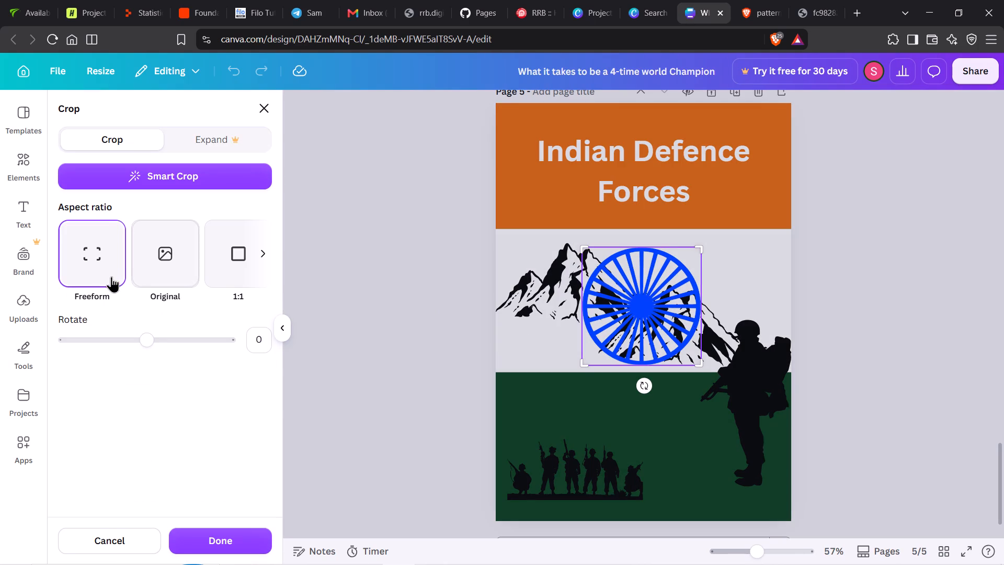
pyautogui.hscroll(-8, 216, 270)
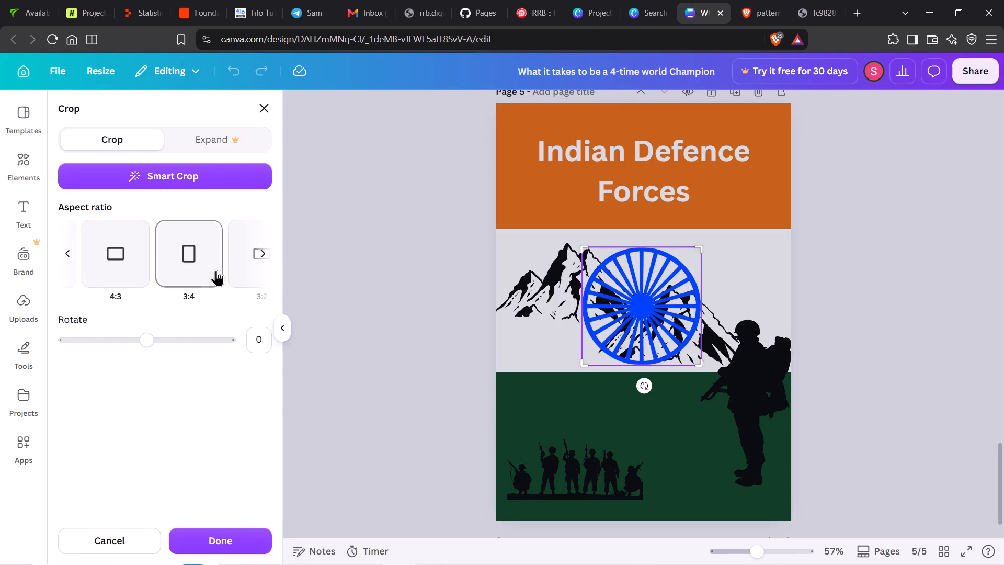
pyautogui.hscroll(-2, 216, 270)
pyautogui.hscroll(7, 216, 270)
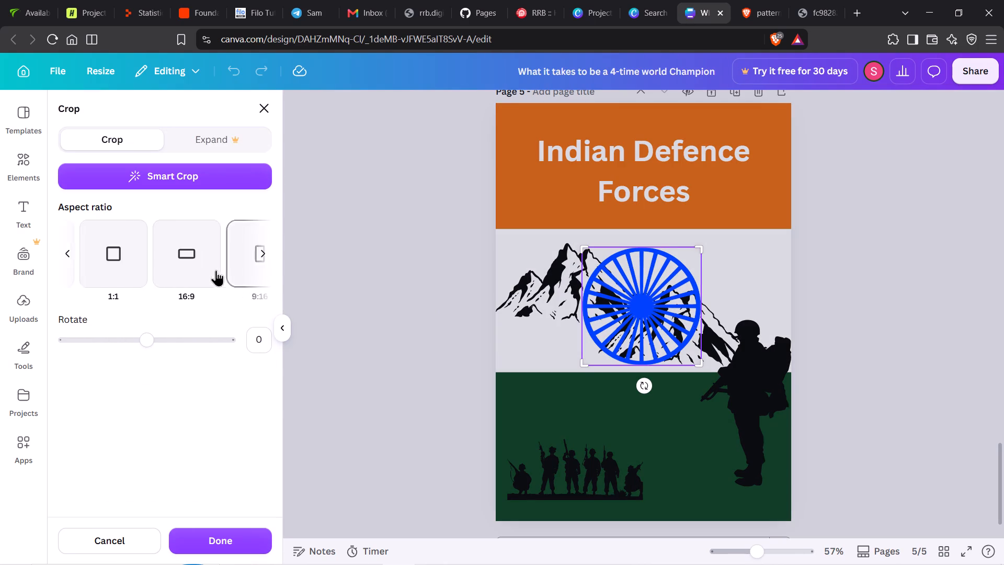
pyautogui.hscroll(6, 167, 271)
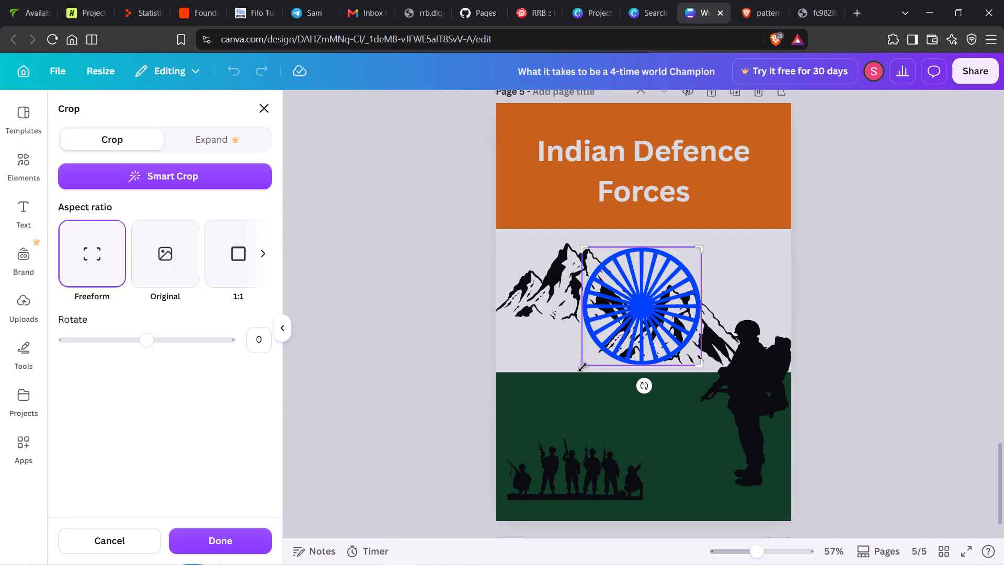
pyautogui.moveTo(580, 365); pyautogui.dragTo(595, 300)
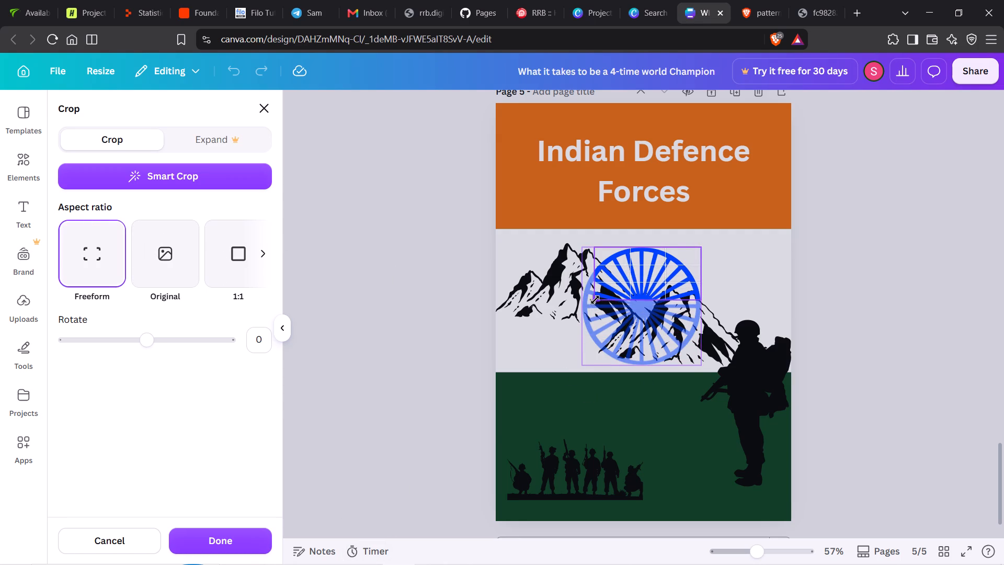
pyautogui.moveTo(595, 300); pyautogui.dragTo(596, 292)
pyautogui.click(882, 317)
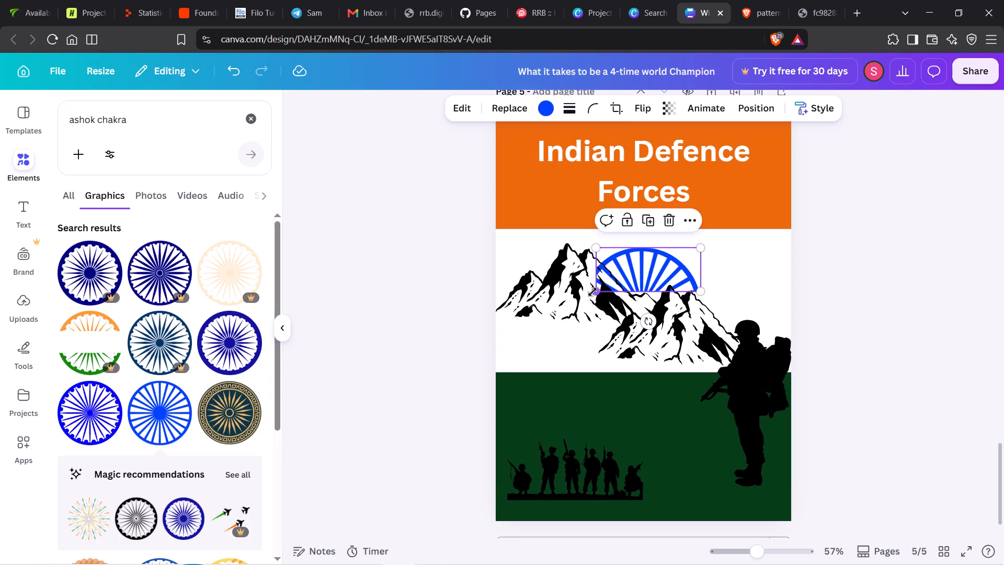
# Shrink the cropped chakra and place it as a small half-wheel rising behind the lower mountain peak.
pyautogui.moveTo(592, 292); pyautogui.dragTo(602, 269)
pyautogui.moveTo(655, 272); pyautogui.dragTo(648, 278)
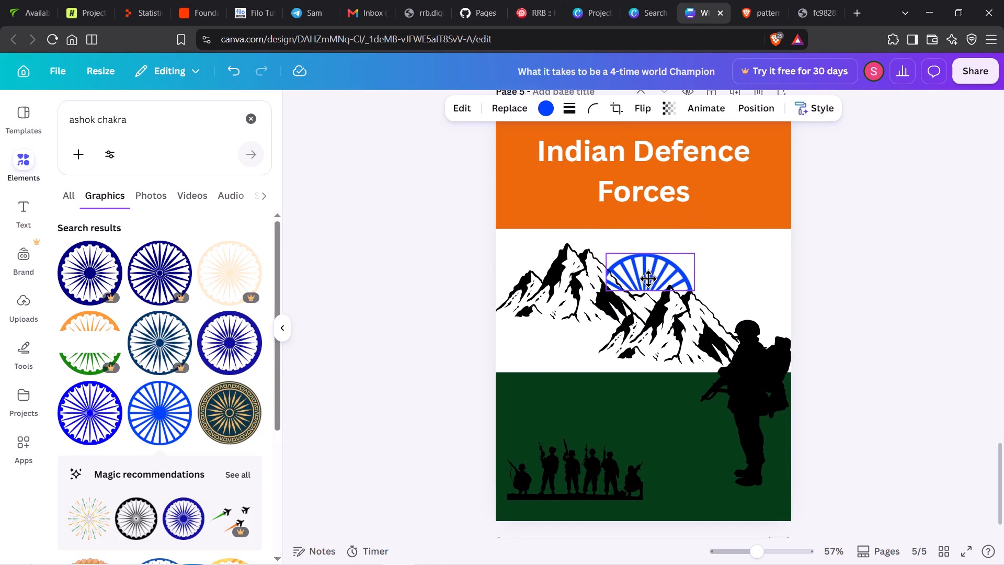
pyautogui.moveTo(648, 278); pyautogui.dragTo(645, 281)
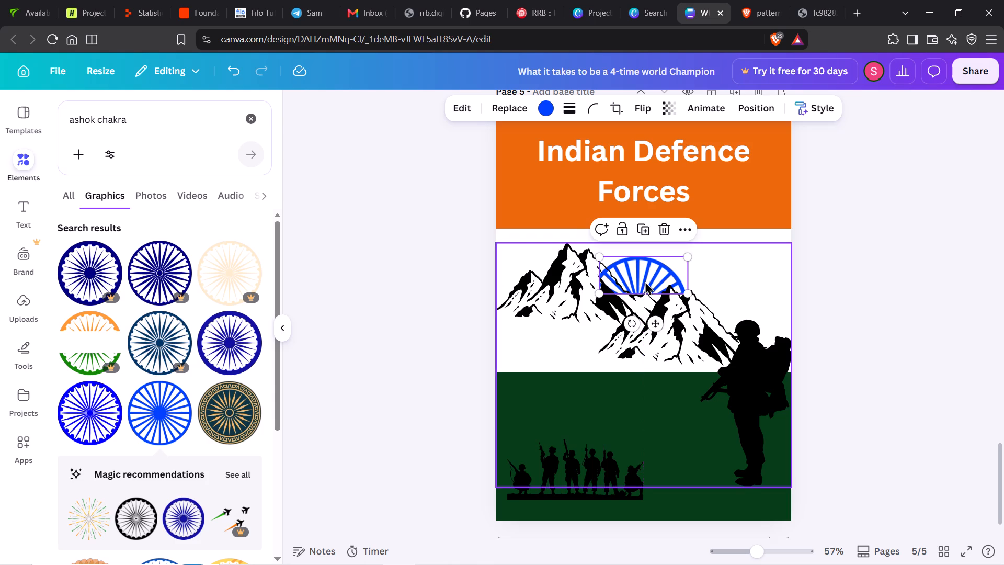
pyautogui.moveTo(599, 291); pyautogui.dragTo(618, 291)
pyautogui.moveTo(619, 291); pyautogui.dragTo(613, 291)
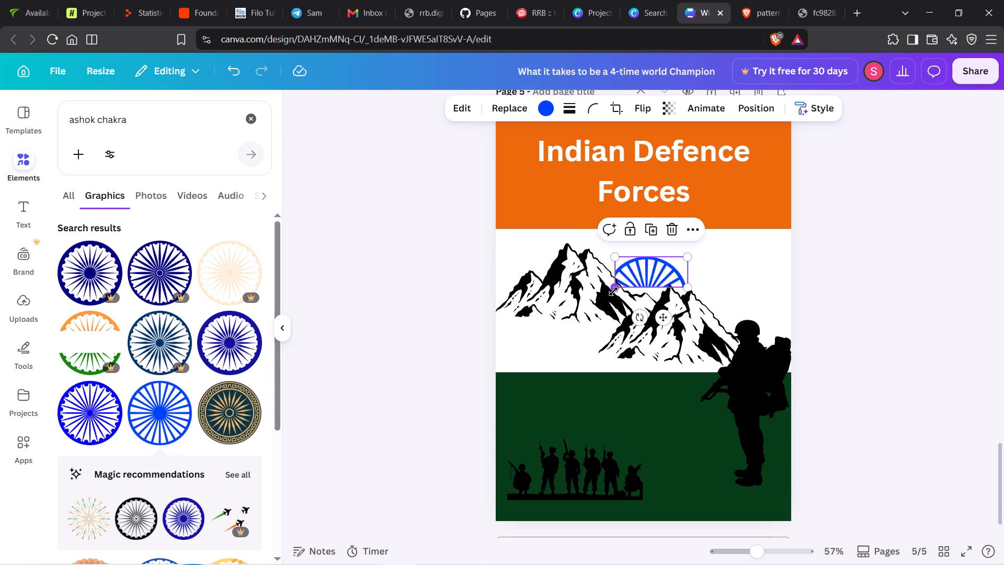
# Enlarge the half-chakra and re-crop its left, lower and right edges so it fits between the two mountain peaks.
pyautogui.moveTo(613, 291); pyautogui.dragTo(597, 306)
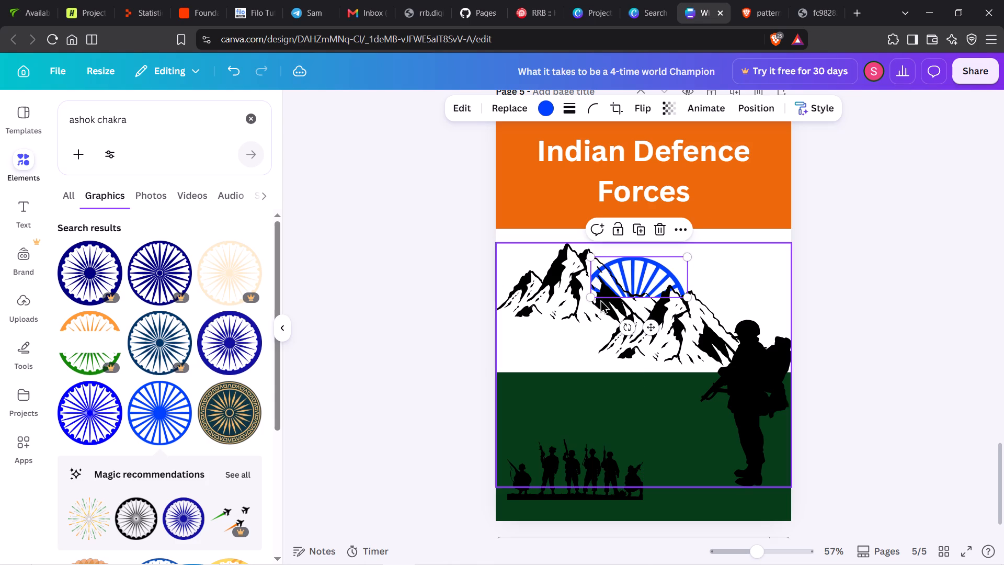
pyautogui.click(623, 107)
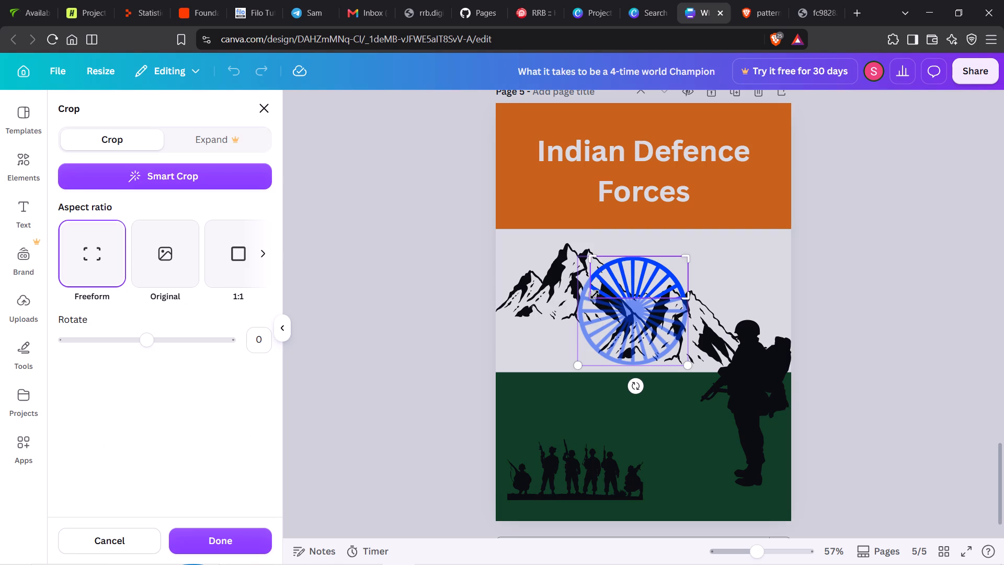
pyautogui.moveTo(592, 298); pyautogui.dragTo(606, 298)
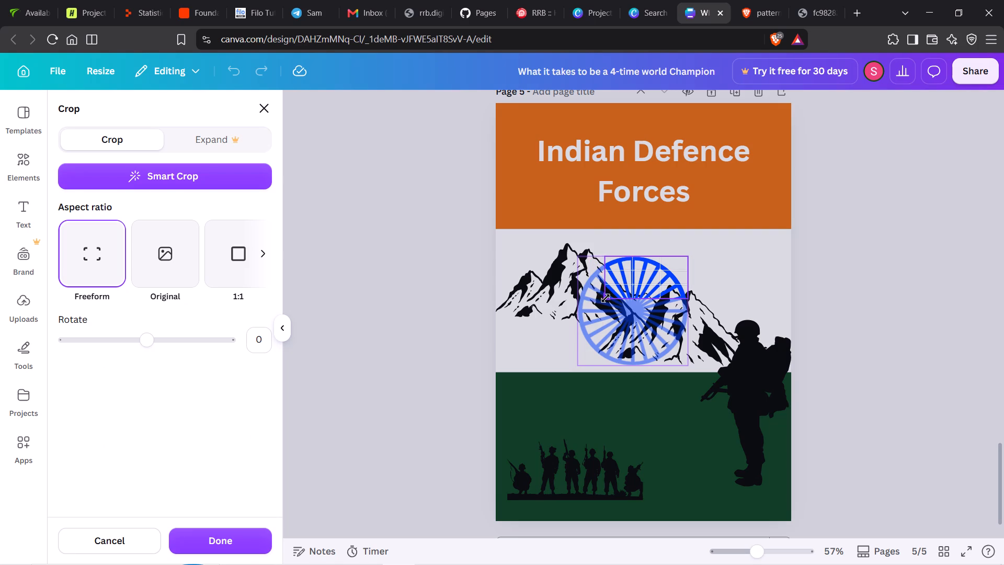
pyautogui.moveTo(606, 298); pyautogui.dragTo(607, 297)
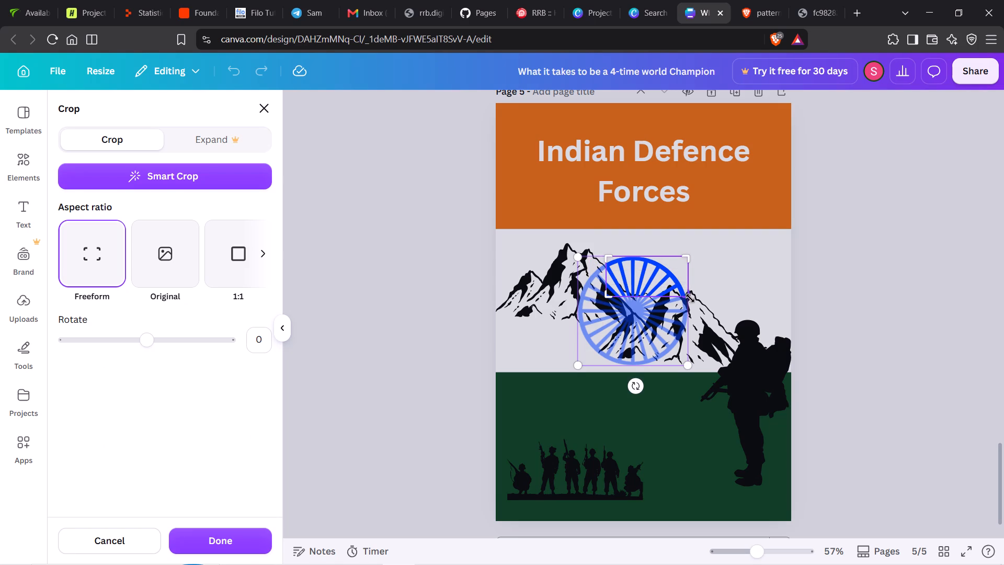
pyautogui.moveTo(690, 298); pyautogui.dragTo(685, 293)
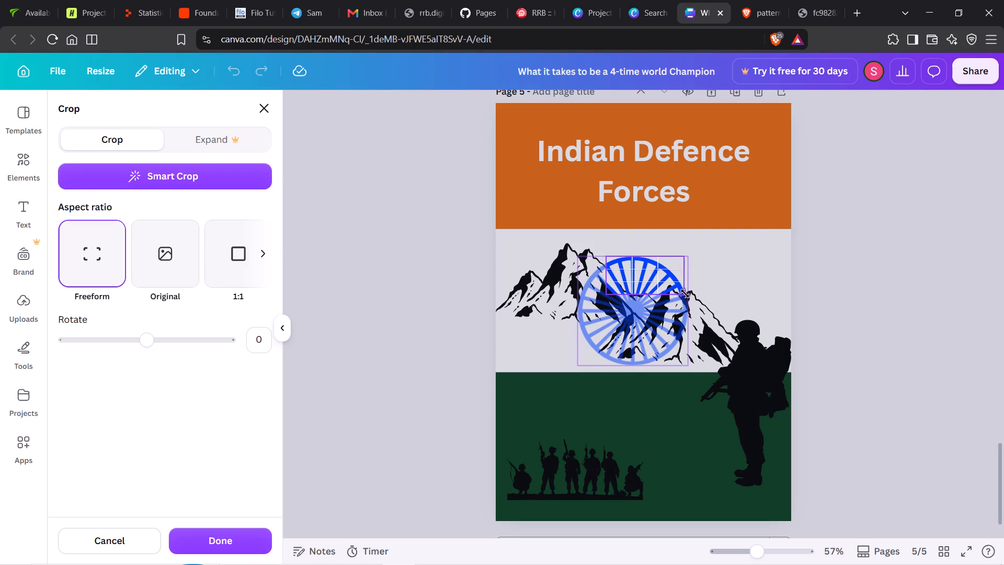
pyautogui.moveTo(685, 293); pyautogui.dragTo(686, 293)
pyautogui.click(809, 301)
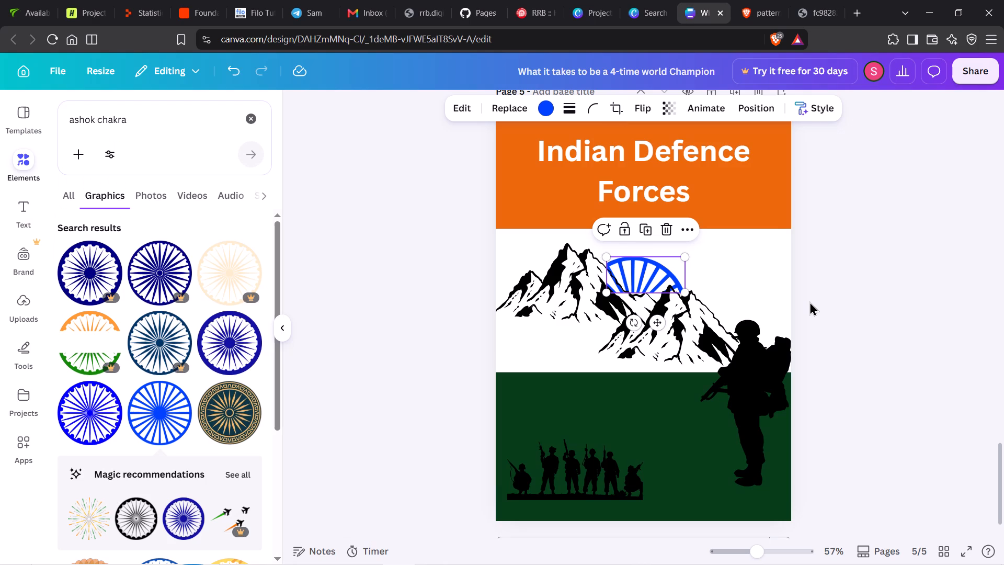
pyautogui.click(866, 326)
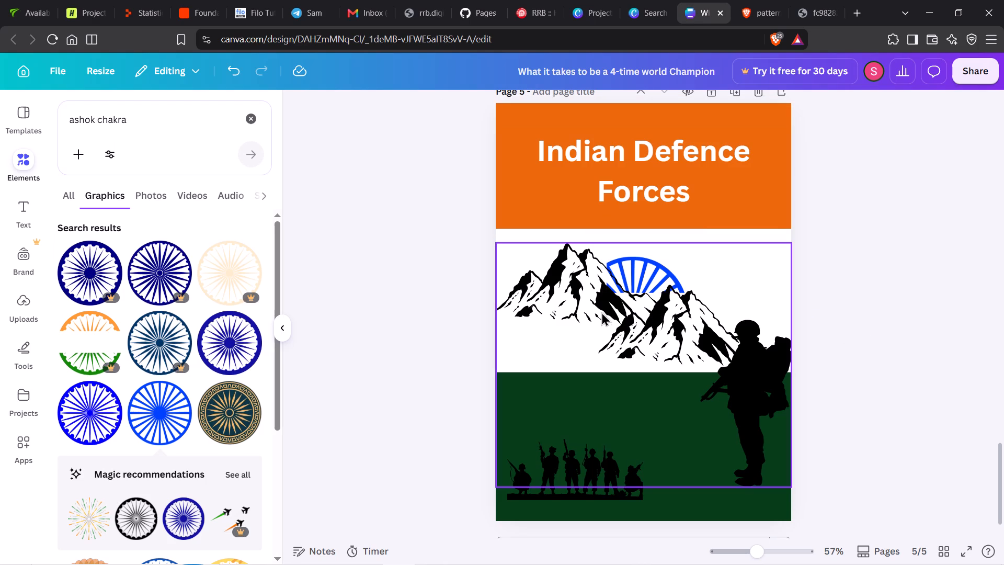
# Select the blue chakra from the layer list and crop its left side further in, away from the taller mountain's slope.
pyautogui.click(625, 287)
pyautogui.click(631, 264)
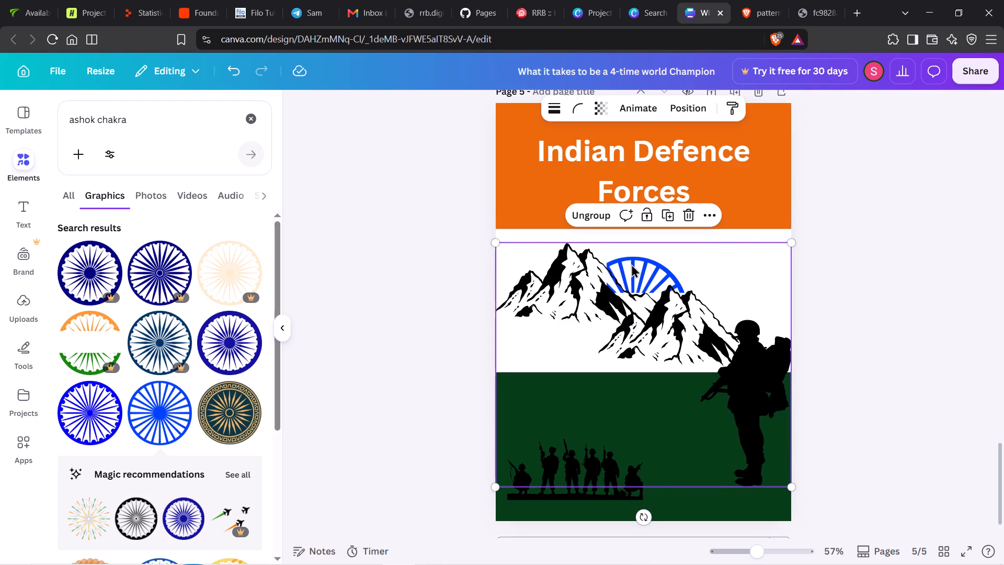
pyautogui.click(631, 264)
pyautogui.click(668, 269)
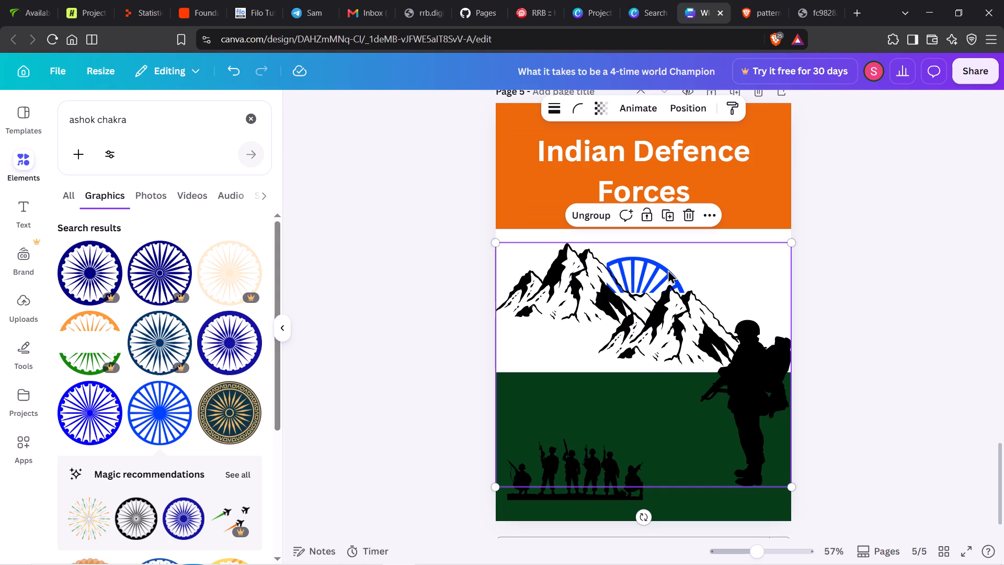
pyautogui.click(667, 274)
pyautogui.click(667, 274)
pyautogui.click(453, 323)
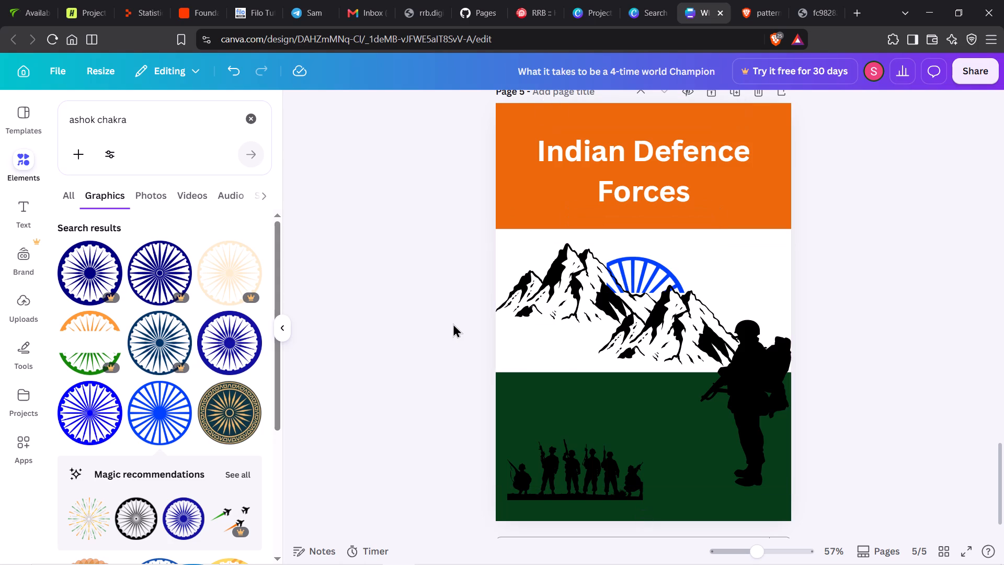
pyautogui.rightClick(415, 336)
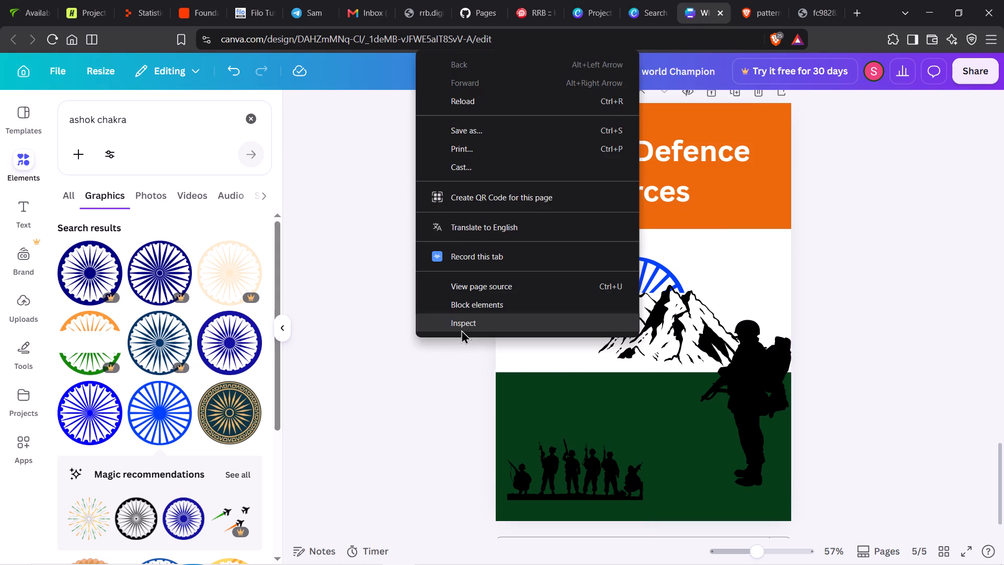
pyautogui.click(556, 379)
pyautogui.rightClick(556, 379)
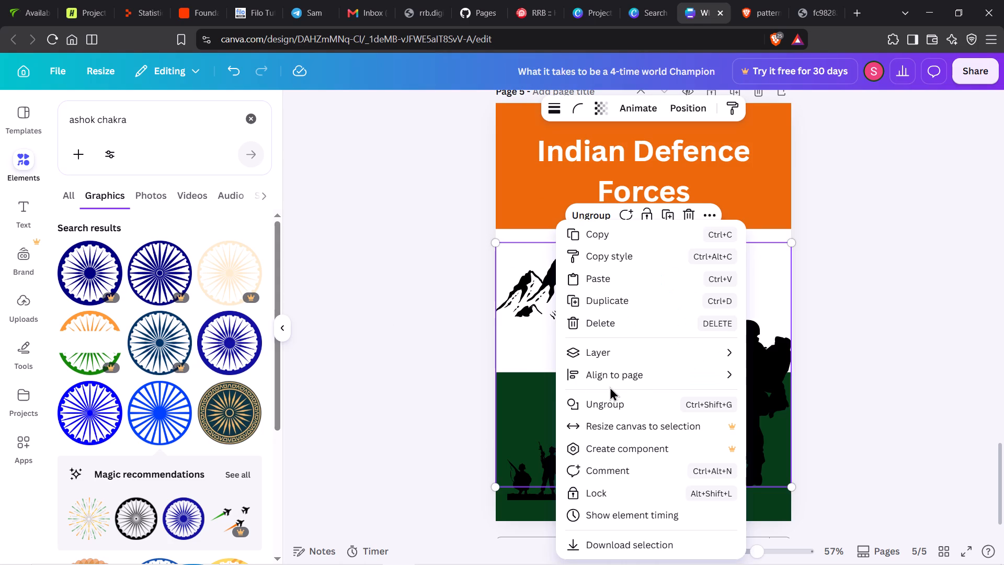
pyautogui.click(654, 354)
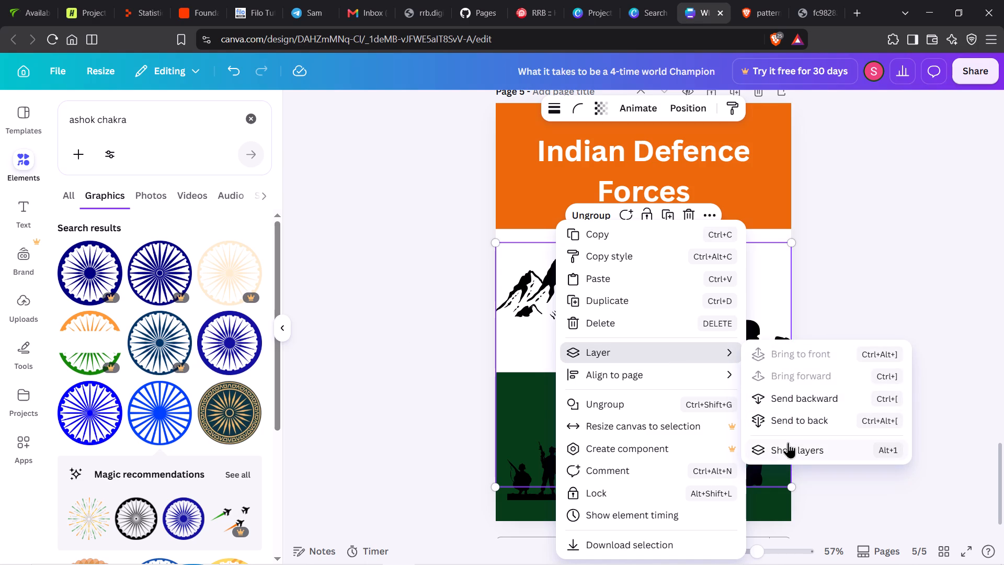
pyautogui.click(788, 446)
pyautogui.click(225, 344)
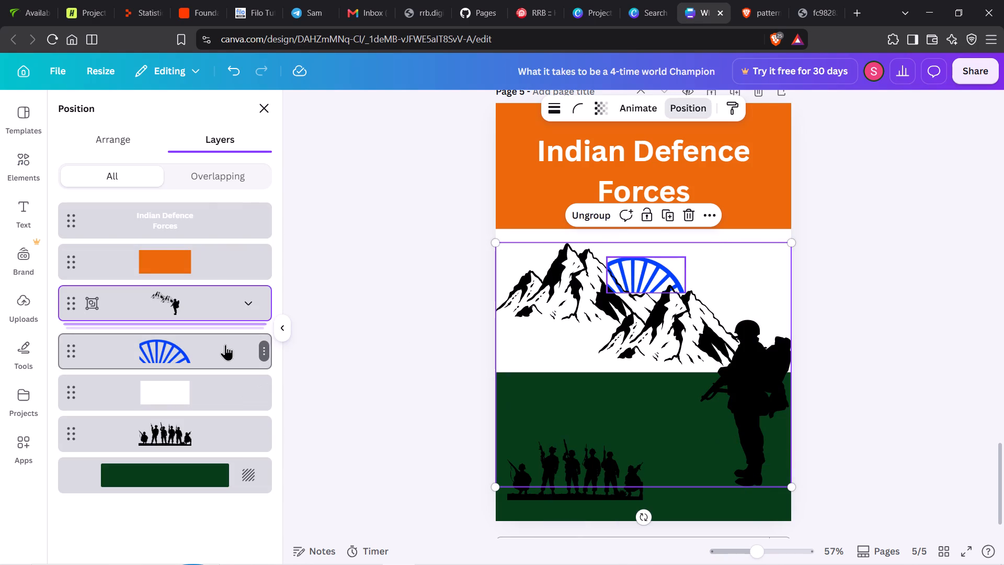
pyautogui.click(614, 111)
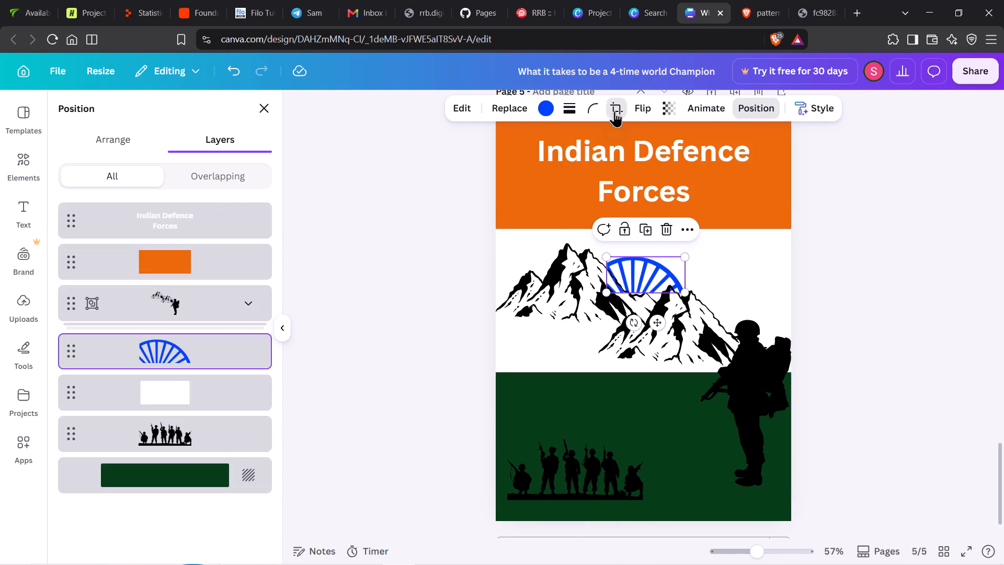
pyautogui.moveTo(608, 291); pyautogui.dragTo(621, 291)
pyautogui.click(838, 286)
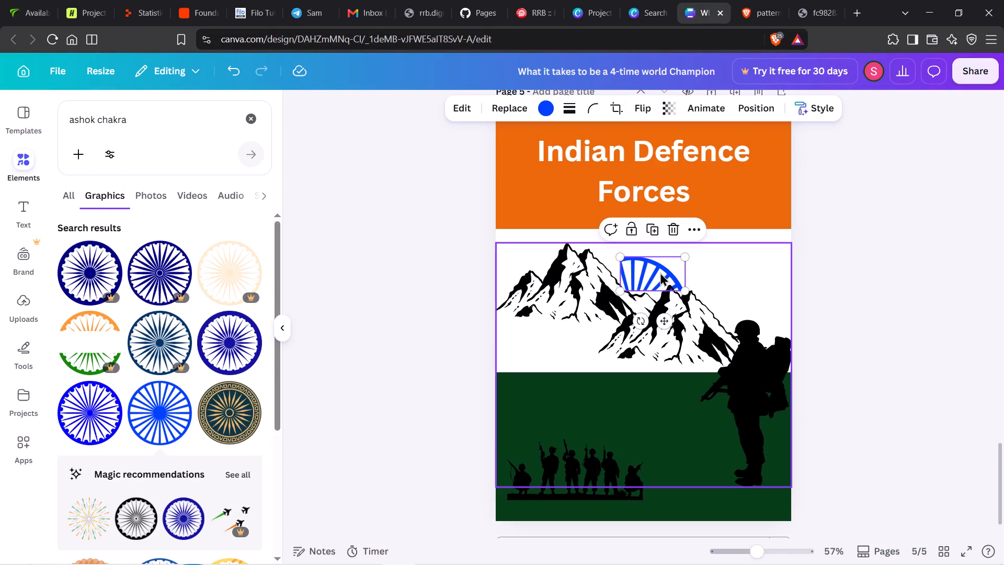
# Lower and slightly shrink the chakra, and widen its crop on the left to meet the taller mountain's slope.
pyautogui.click(656, 272)
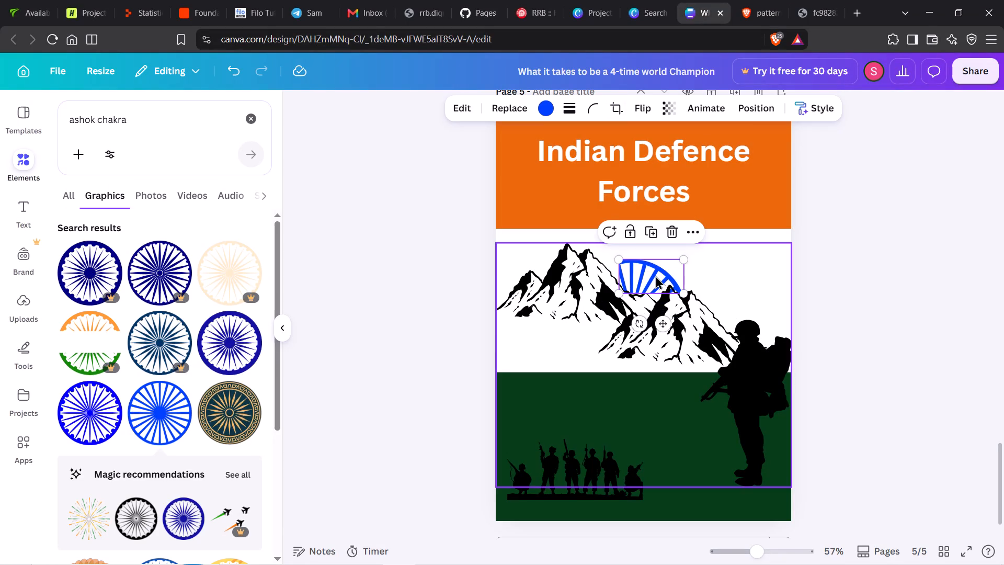
pyautogui.click(615, 257)
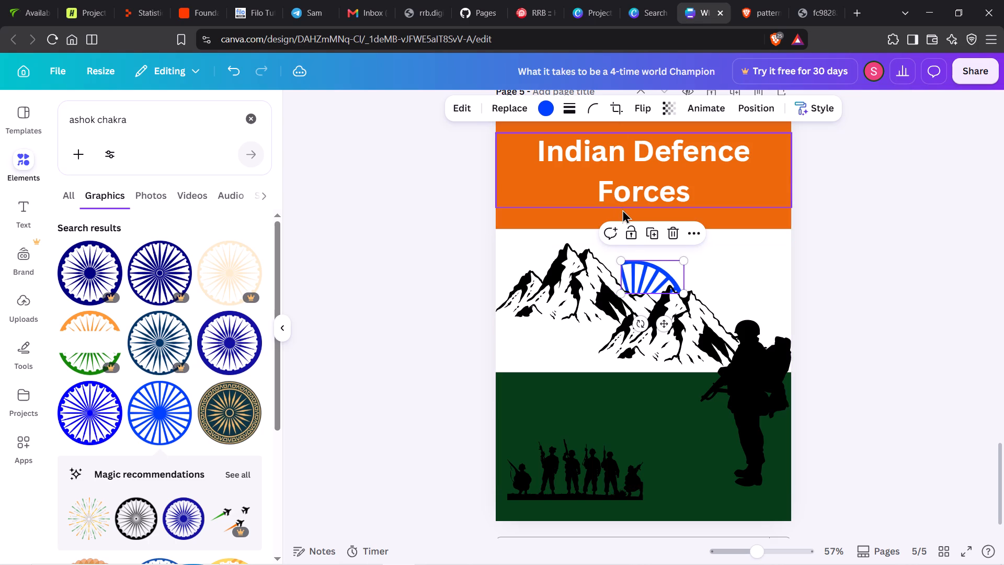
pyautogui.click(623, 112)
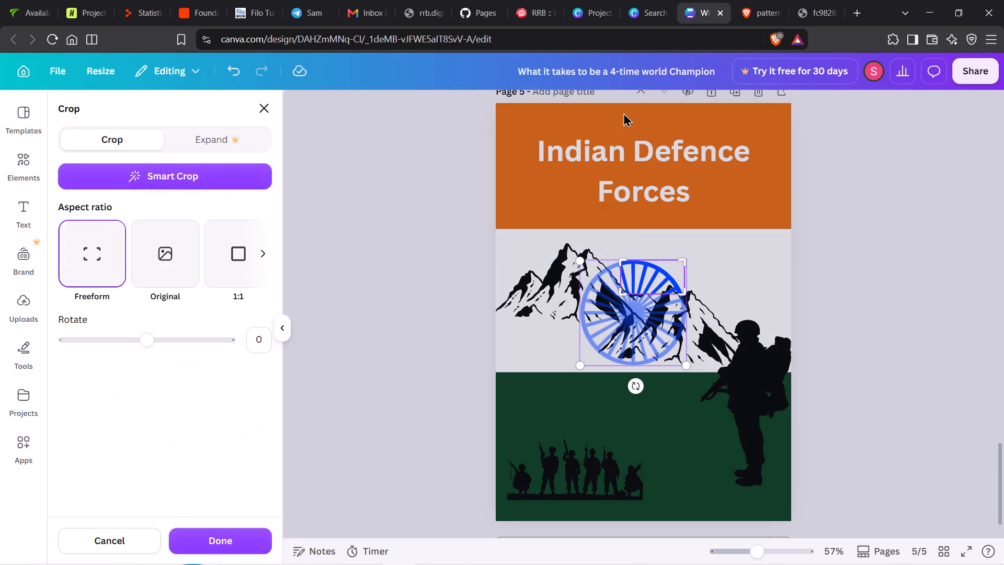
pyautogui.moveTo(620, 270); pyautogui.dragTo(618, 272)
pyautogui.moveTo(618, 272); pyautogui.dragTo(608, 262)
pyautogui.click(840, 280)
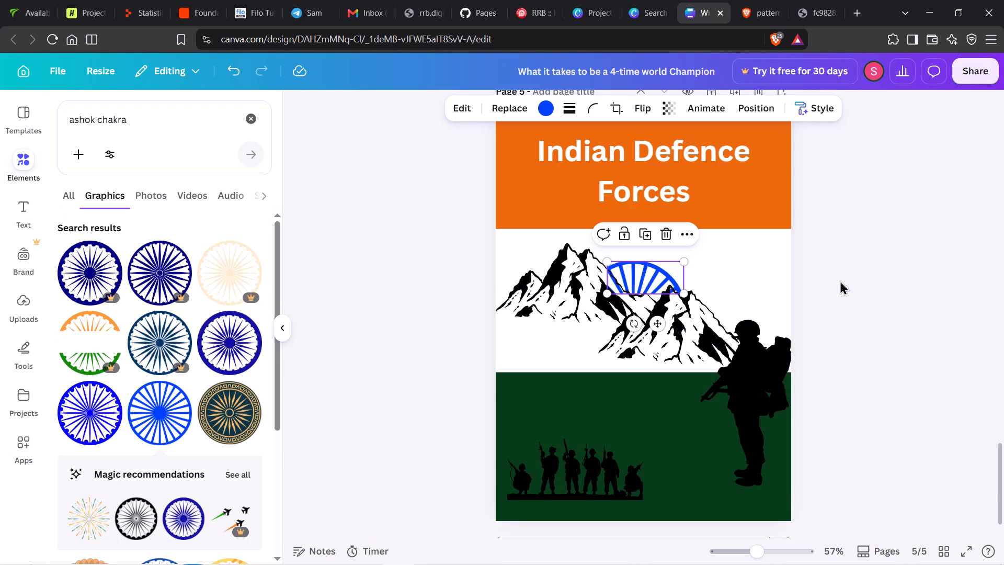
pyautogui.click(840, 280)
# Move the mountain and standing soldier group slightly up and left so the mountains overlap the base of the chakra.
pyautogui.click(666, 320)
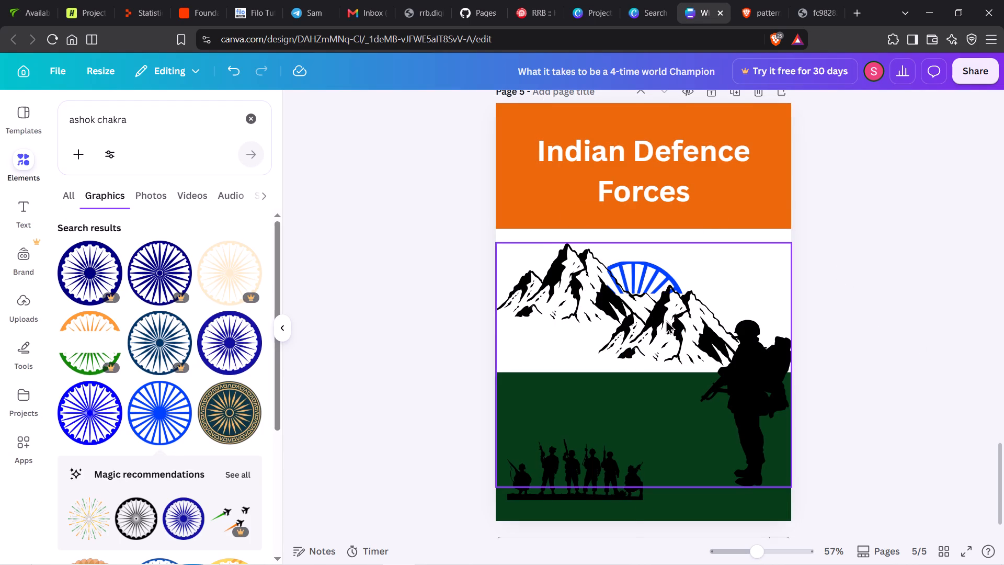
pyautogui.moveTo(666, 320); pyautogui.dragTo(656, 322)
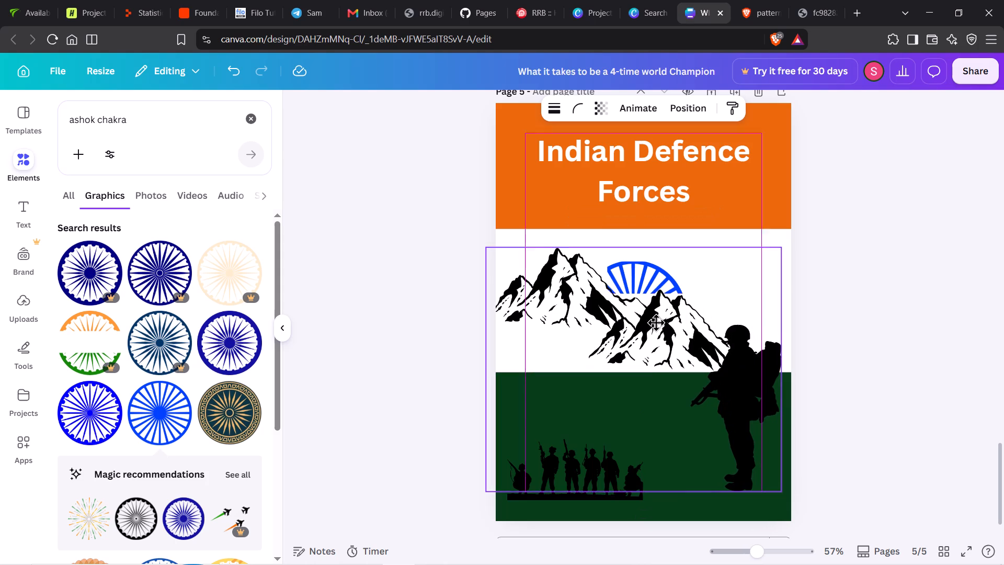
pyautogui.moveTo(656, 322); pyautogui.dragTo(656, 310)
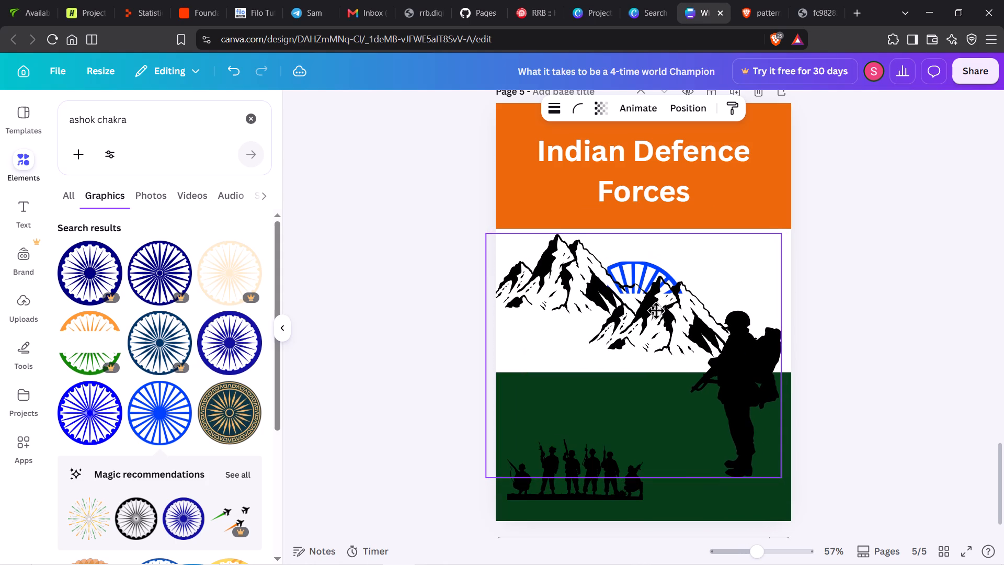
pyautogui.moveTo(656, 310); pyautogui.dragTo(658, 310)
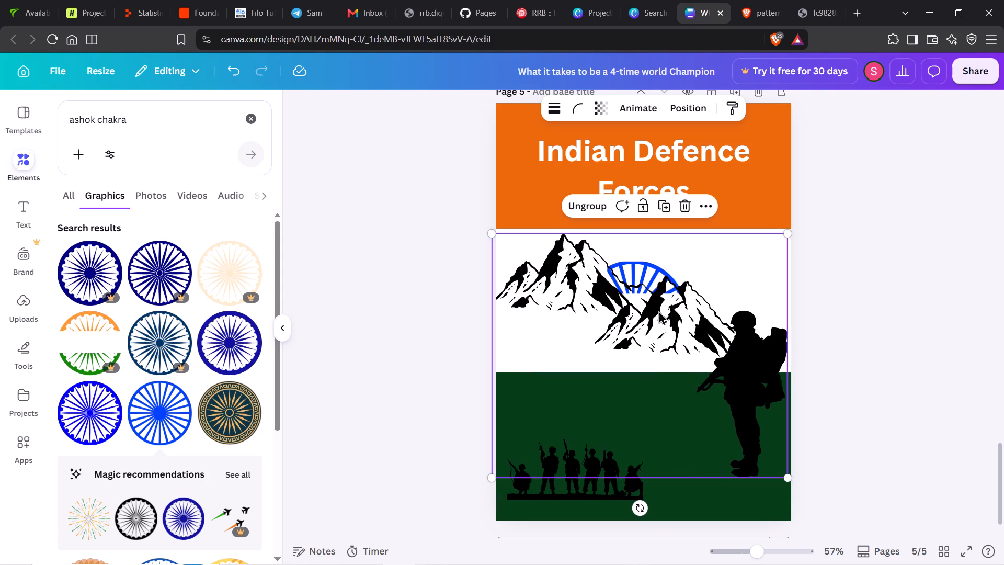
pyautogui.click(842, 297)
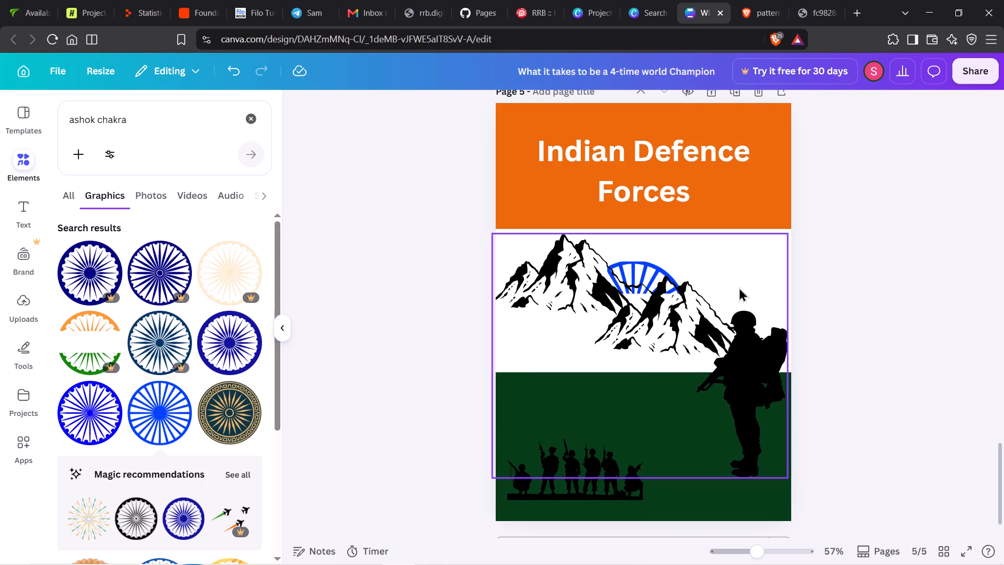
# Select the blue chakra from the layer list and expand its crop to show the full wheel behind the mountains.
pyautogui.click(739, 287)
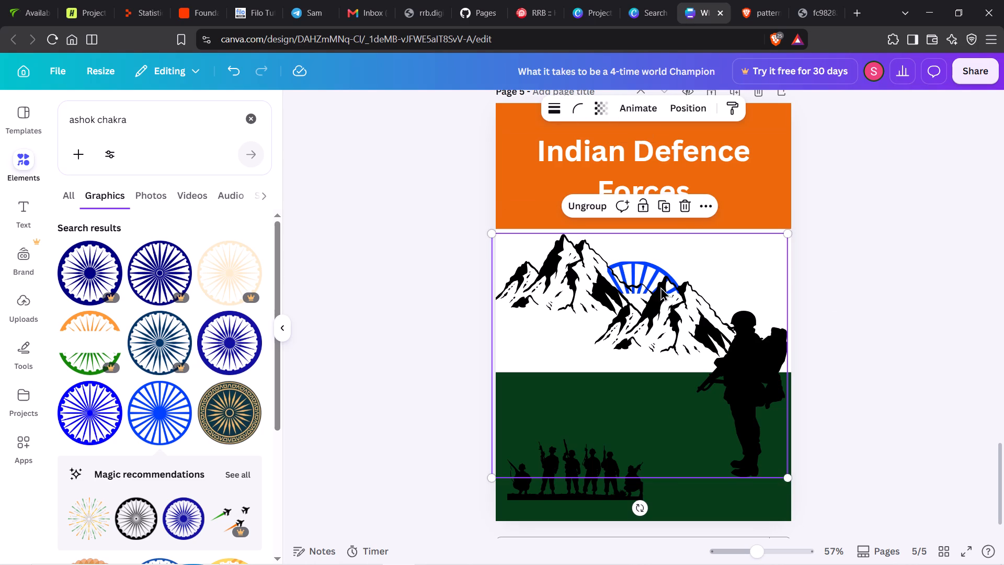
pyautogui.click(652, 277)
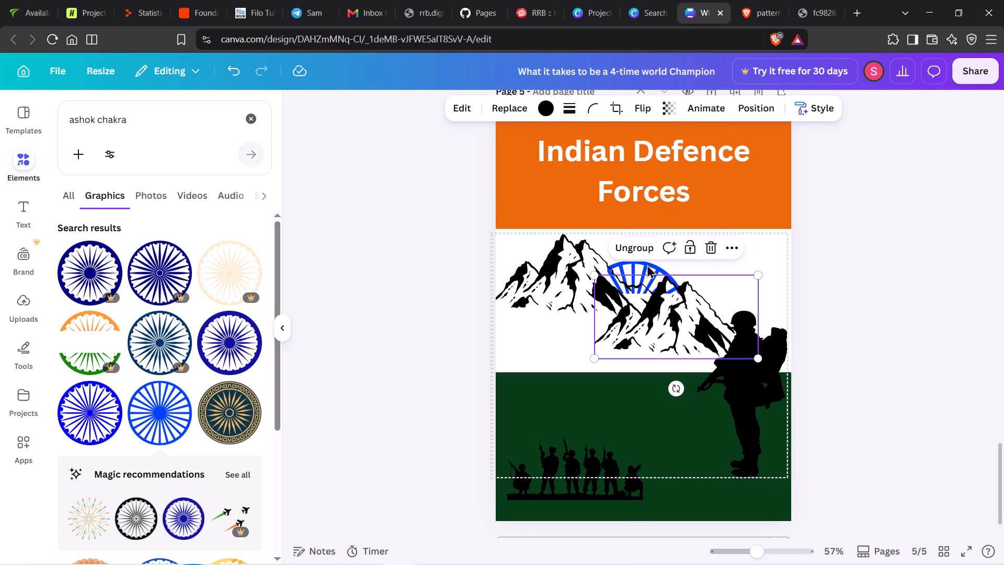
pyautogui.click(647, 264)
pyautogui.rightClick(372, 364)
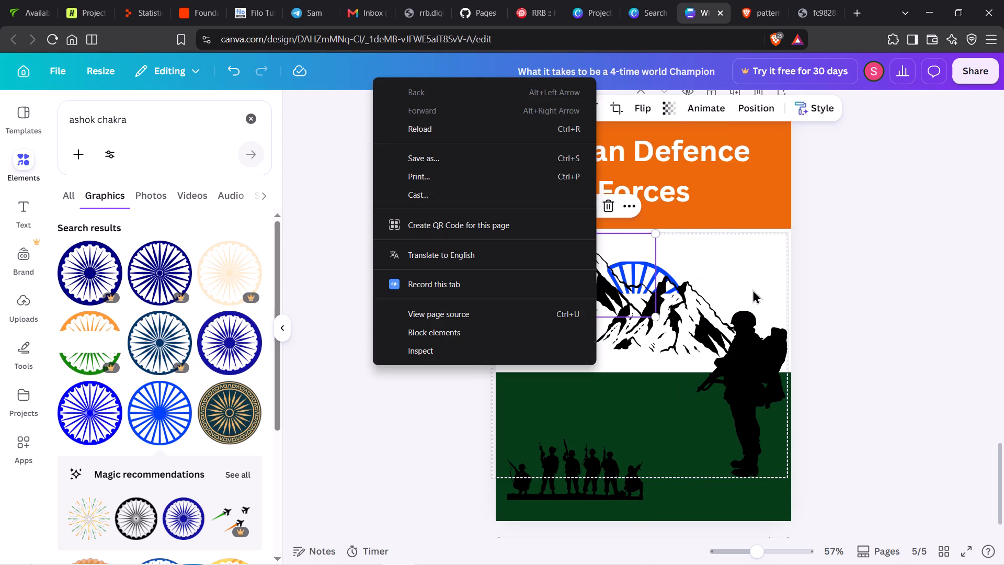
pyautogui.click(763, 268)
pyautogui.rightClick(763, 268)
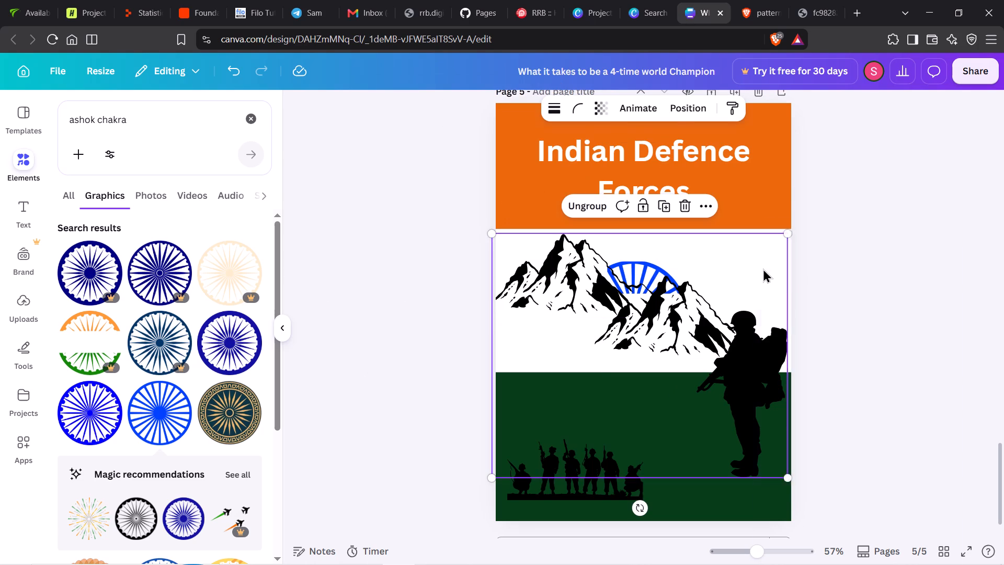
pyautogui.click(849, 352)
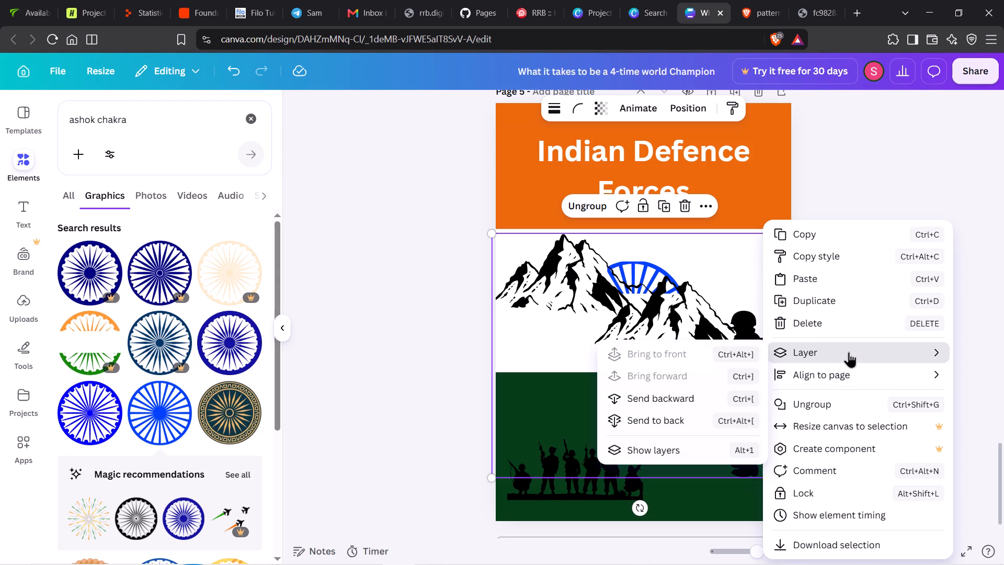
pyautogui.click(708, 449)
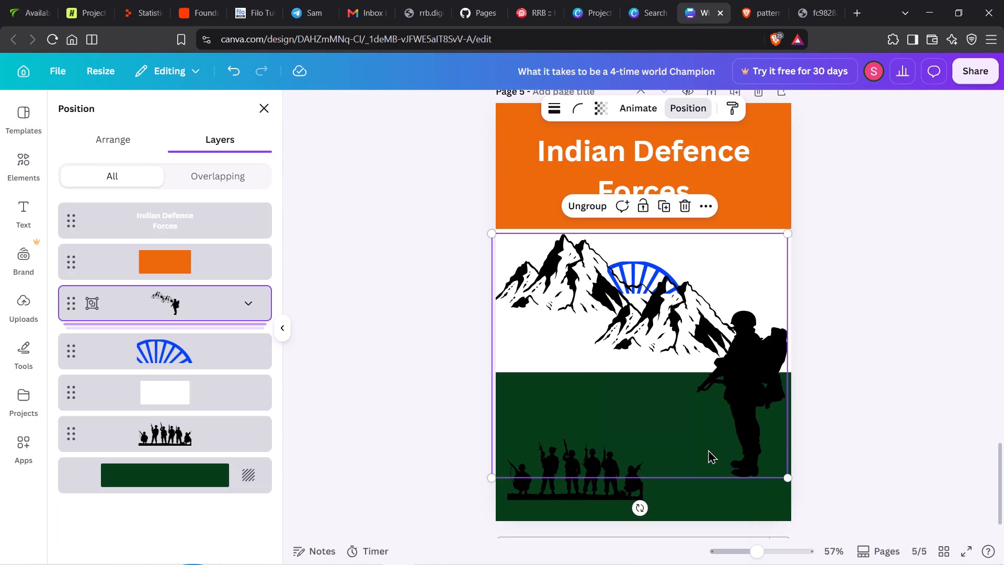
pyautogui.click(201, 342)
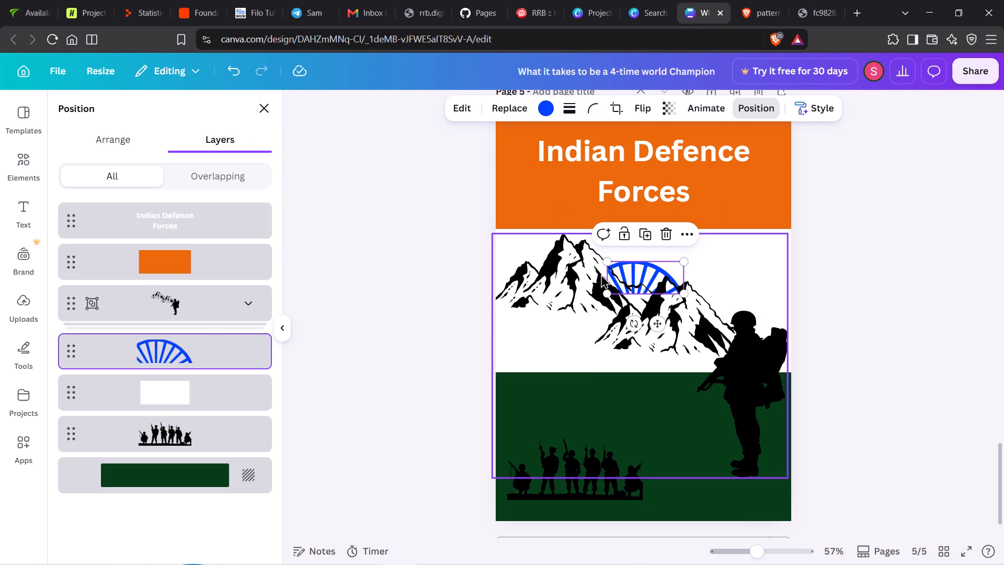
pyautogui.click(614, 113)
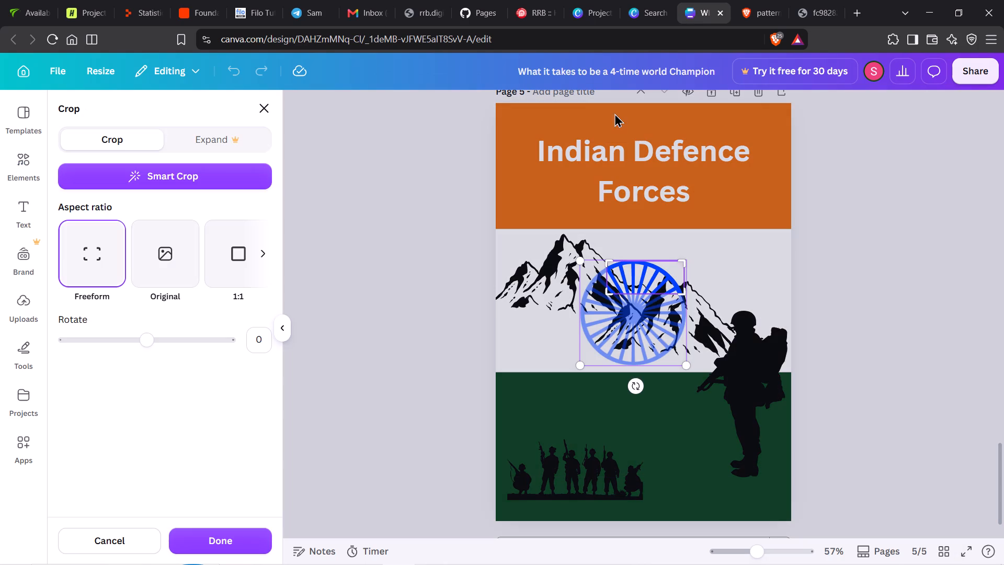
pyautogui.moveTo(610, 294); pyautogui.dragTo(588, 348)
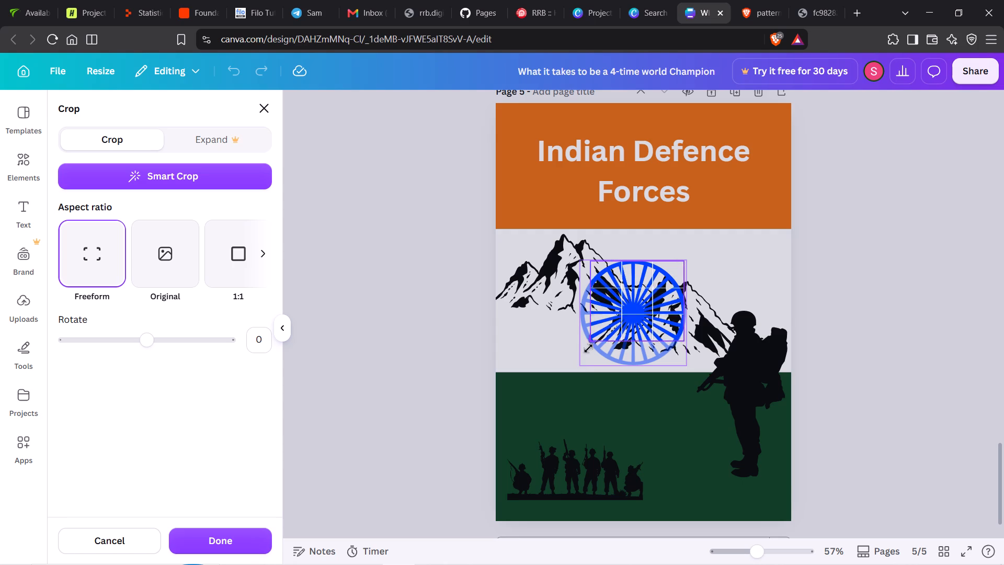
pyautogui.moveTo(588, 348); pyautogui.dragTo(575, 369)
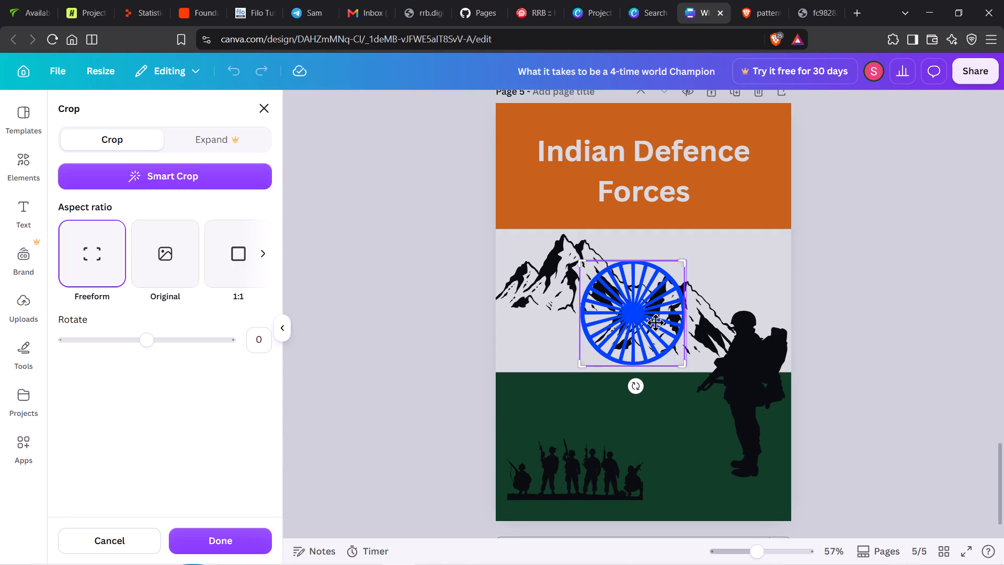
pyautogui.click(655, 322)
pyautogui.rightClick(655, 322)
pyautogui.click(987, 233)
pyautogui.click(866, 295)
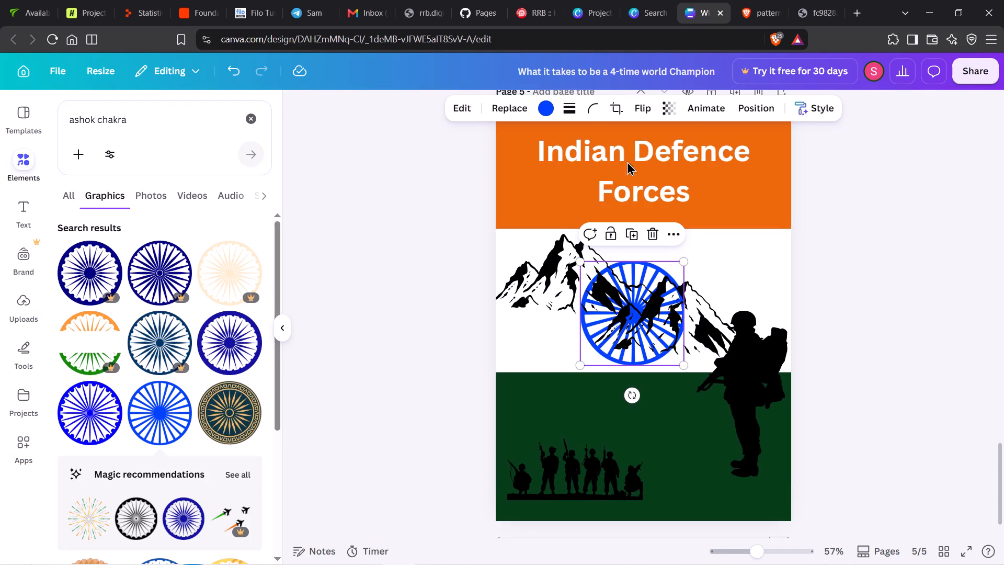
# Fade the full chakra to a pale, watermark-like blue by lowering its transparency value.
pyautogui.click(676, 113)
pyautogui.moveTo(701, 167); pyautogui.dragTo(656, 168)
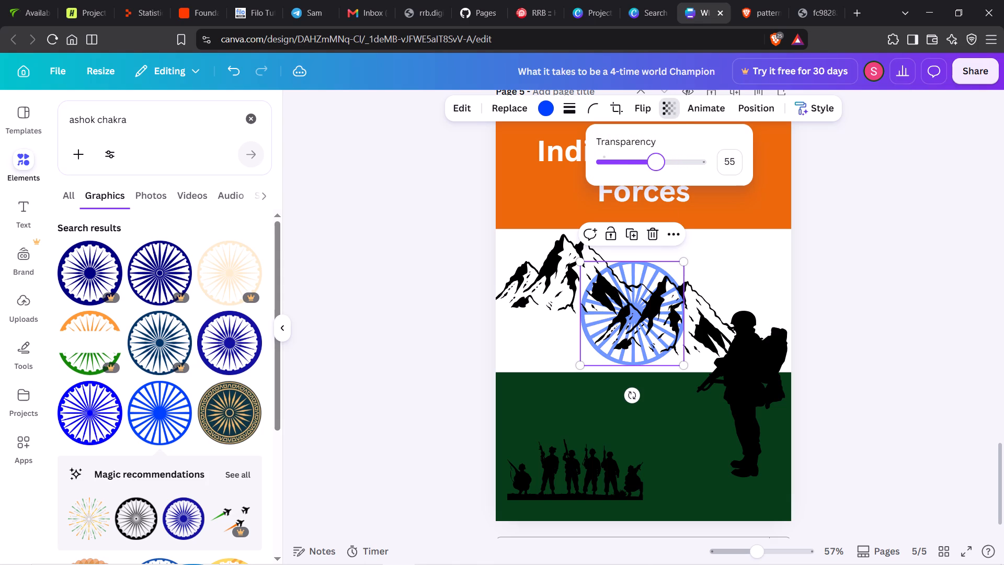
pyautogui.moveTo(656, 168); pyautogui.dragTo(630, 173)
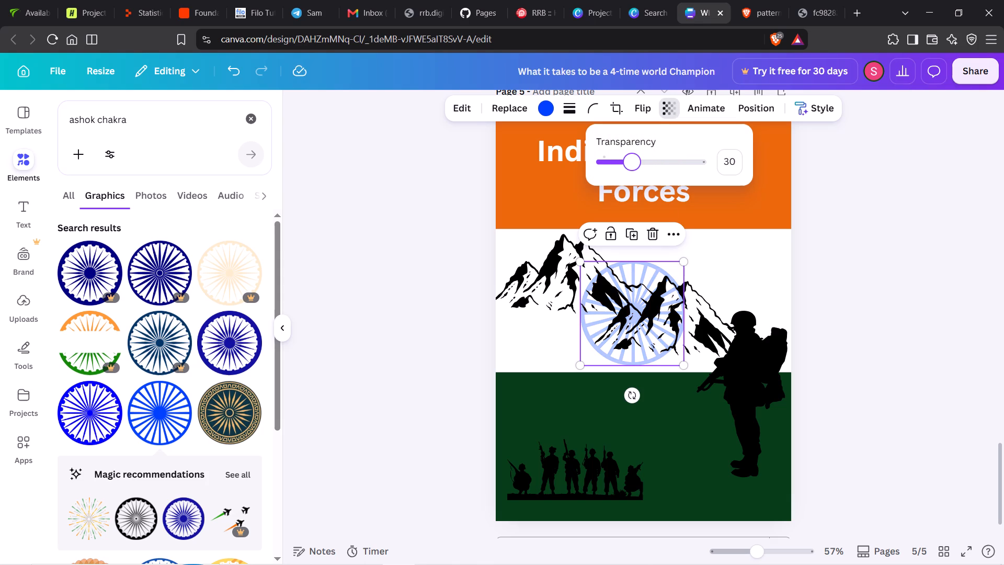
pyautogui.moveTo(630, 173); pyautogui.dragTo(627, 173)
pyautogui.click(865, 287)
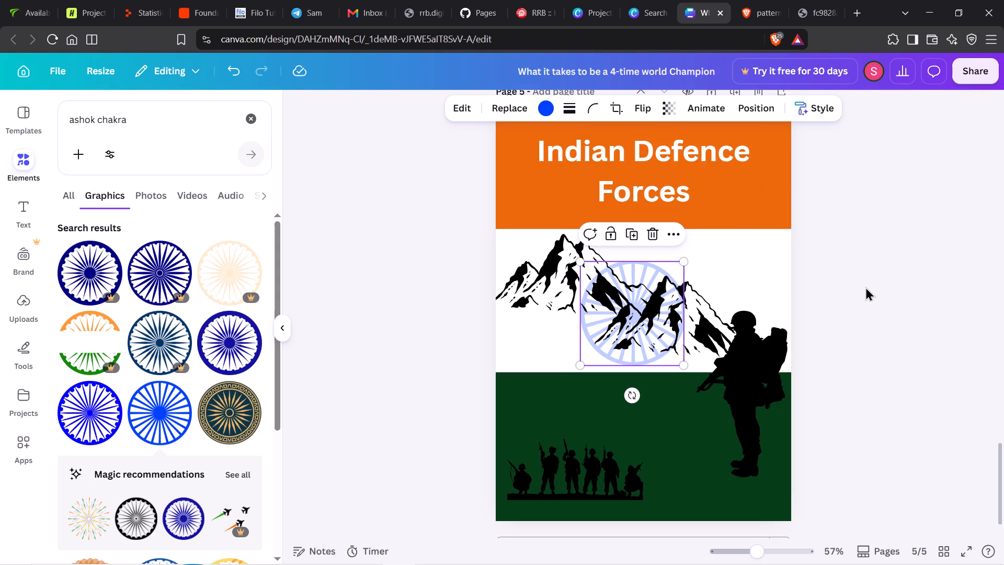
pyautogui.click(872, 332)
# Delete the row of small soldier silhouettes from the lower part of the green band.
pyautogui.scroll(-1, 872, 332)
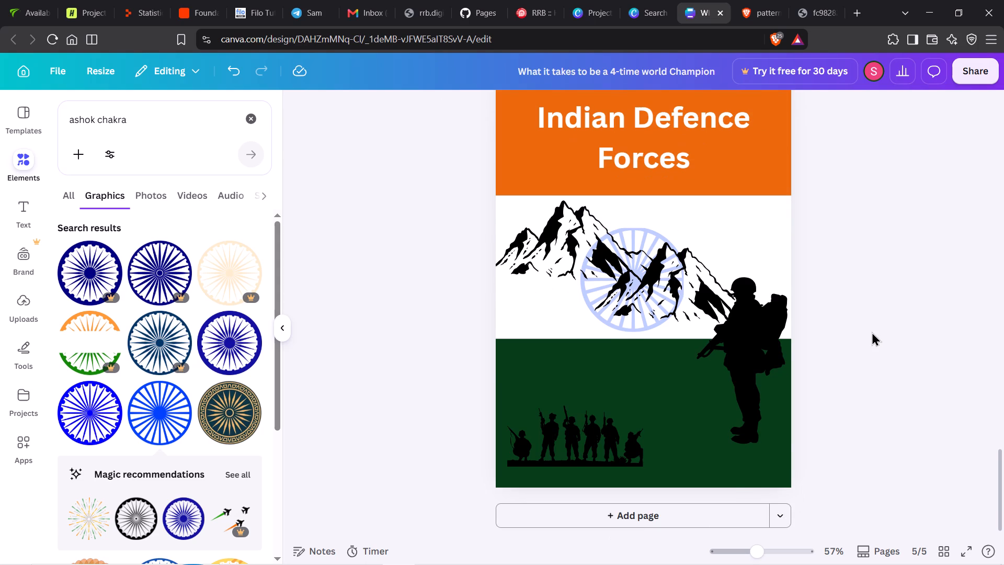
pyautogui.click(526, 385)
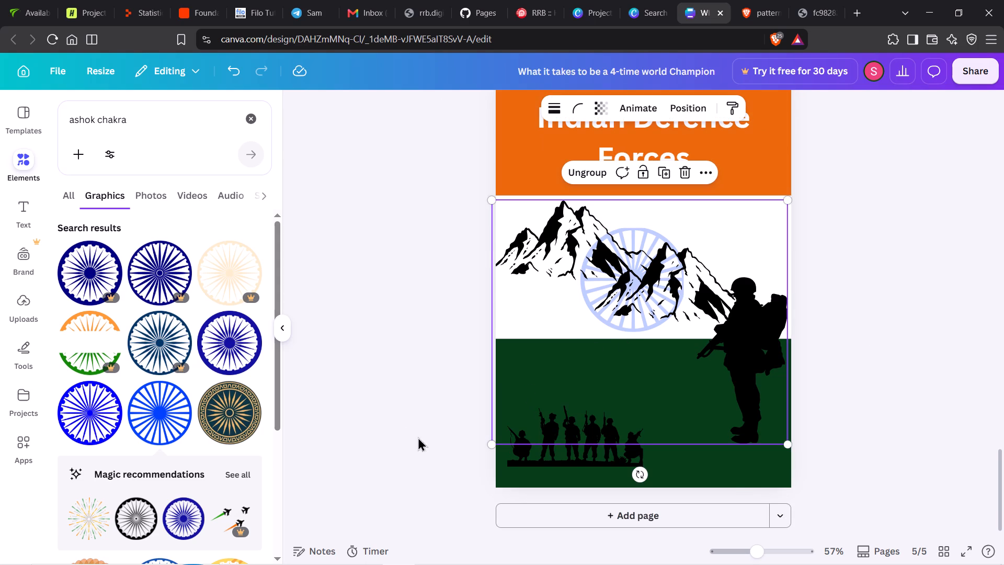
pyautogui.click(555, 451)
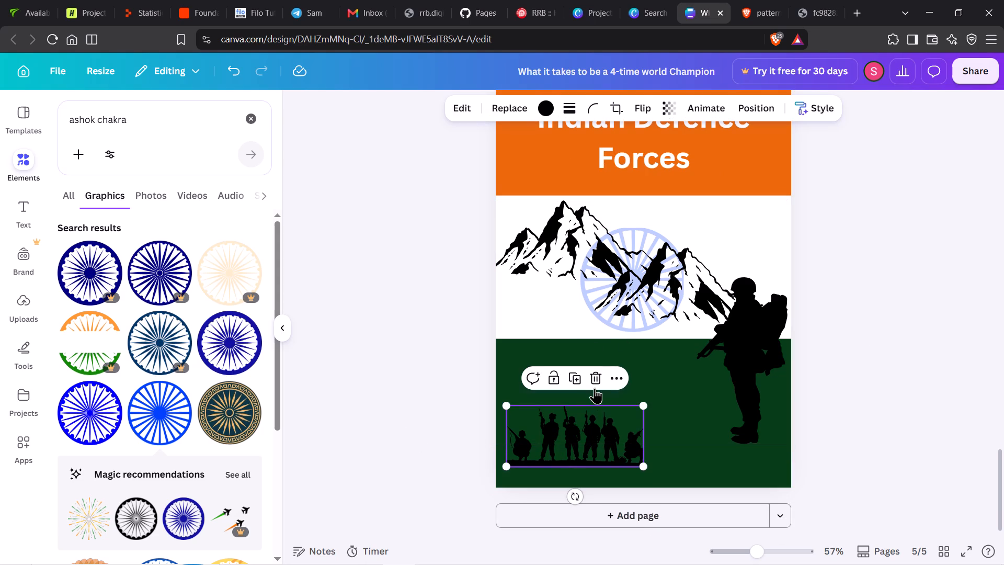
pyautogui.click(595, 386)
# Duplicate the standing soldier silhouette and place the copy just left of the original.
pyautogui.click(734, 395)
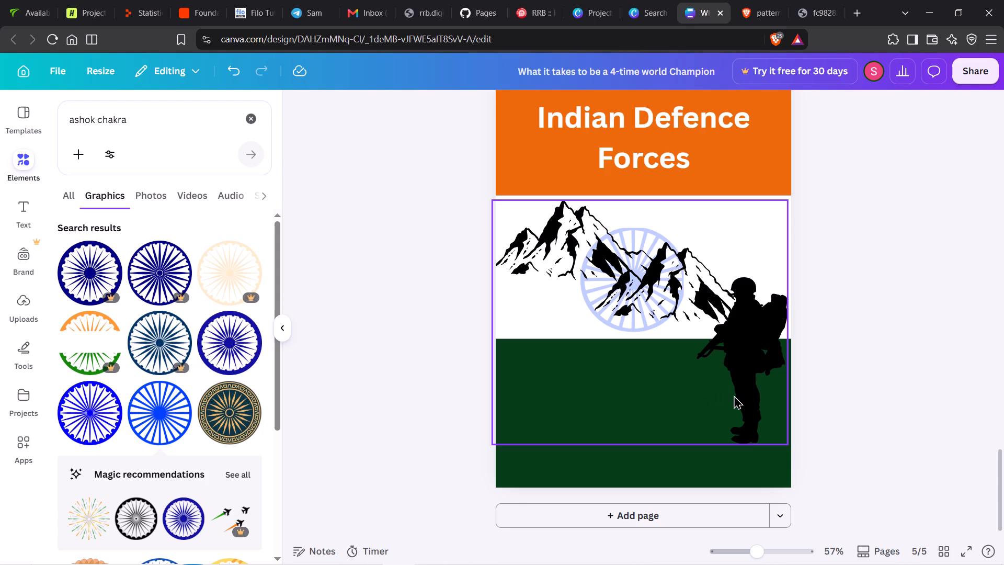
pyautogui.click(747, 394)
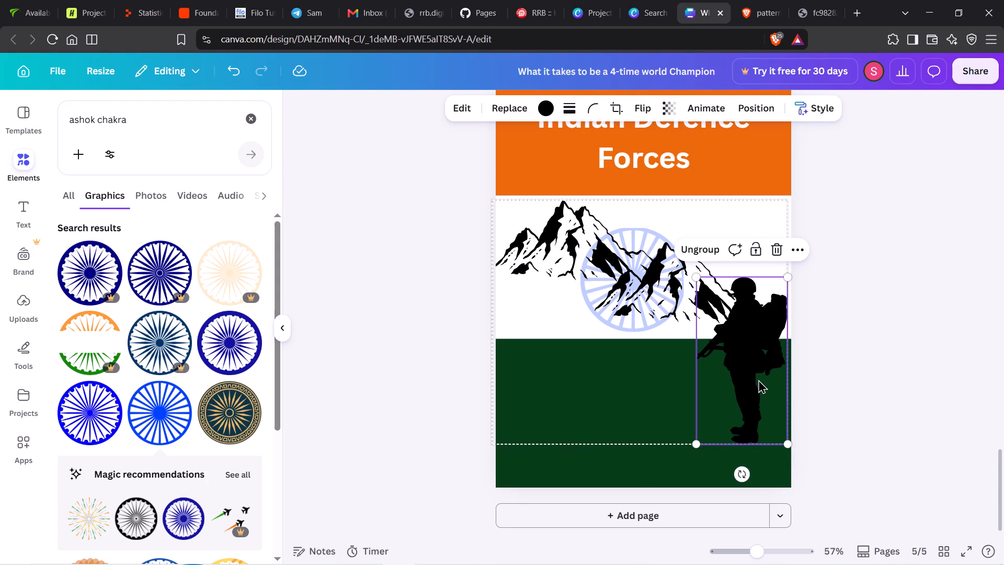
pyautogui.click(793, 247)
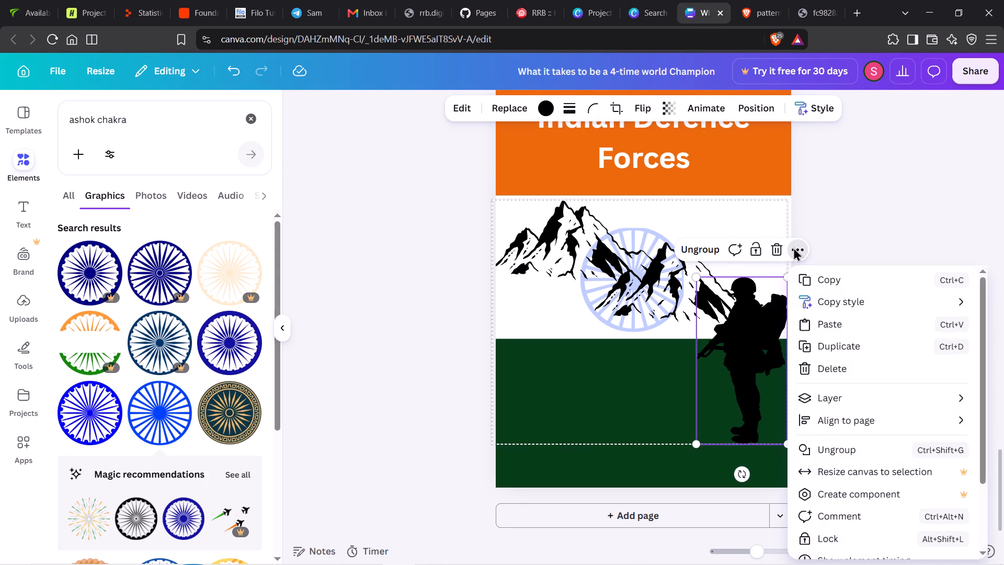
pyautogui.click(841, 347)
pyautogui.moveTo(739, 365); pyautogui.dragTo(644, 364)
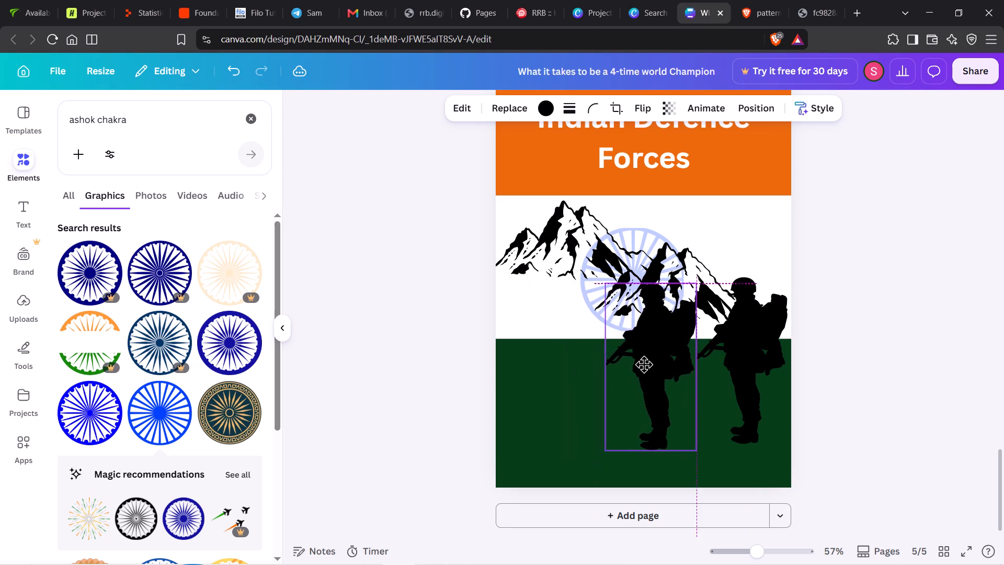
pyautogui.moveTo(644, 364); pyautogui.dragTo(650, 352)
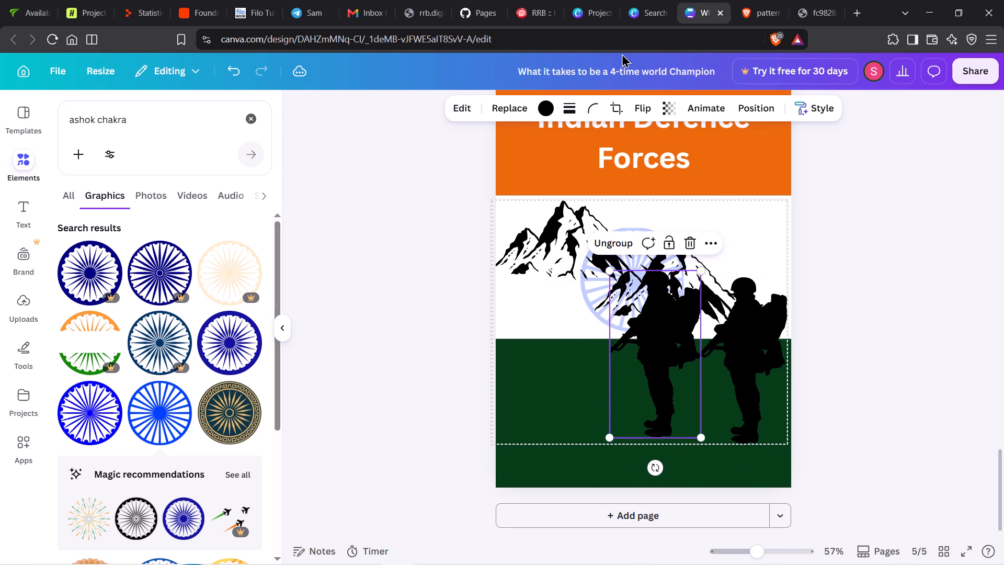
# Flip the copied soldier horizontally and move it to the page's left edge, facing the original soldier.
pyautogui.click(643, 107)
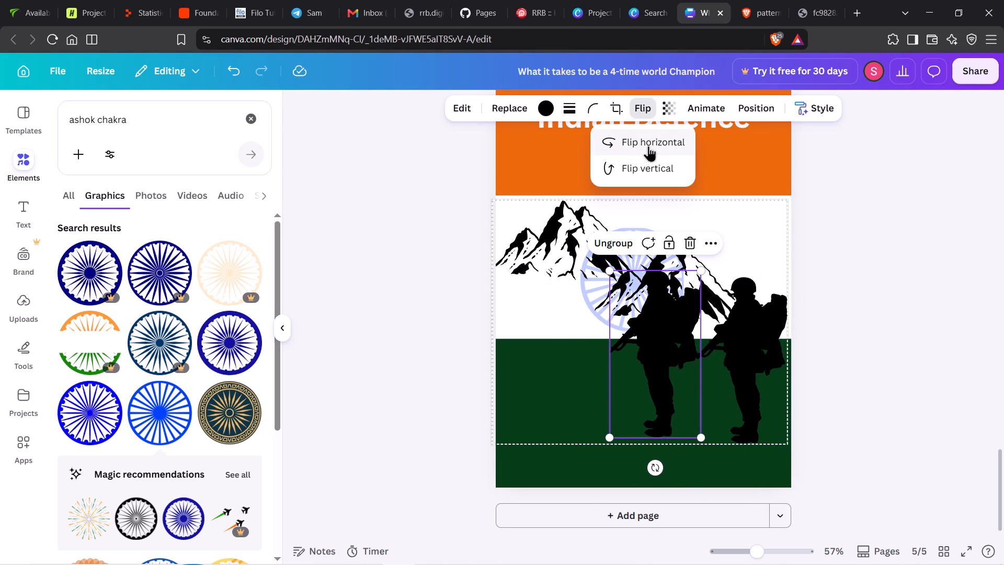
pyautogui.click(667, 146)
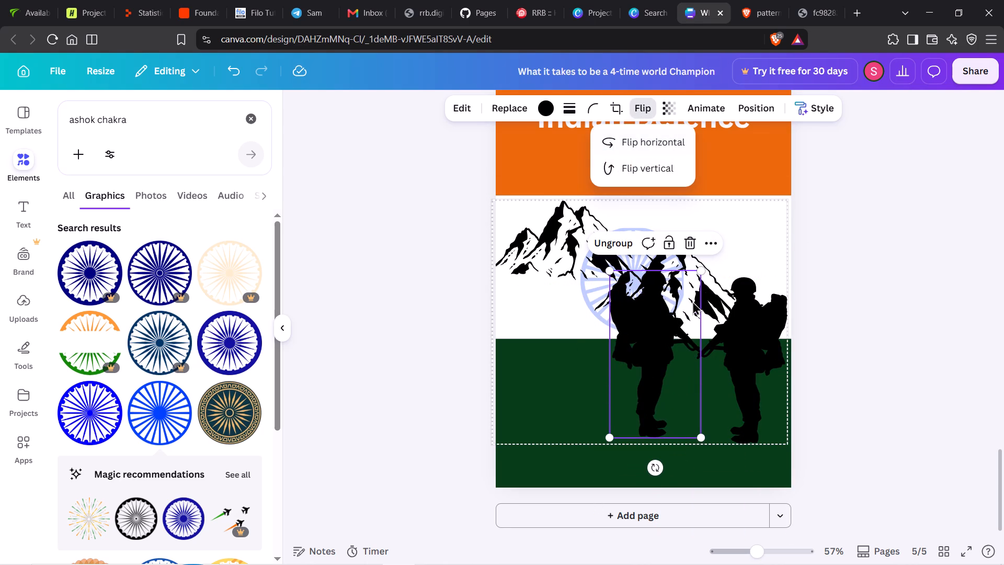
pyautogui.moveTo(667, 324); pyautogui.dragTo(554, 319)
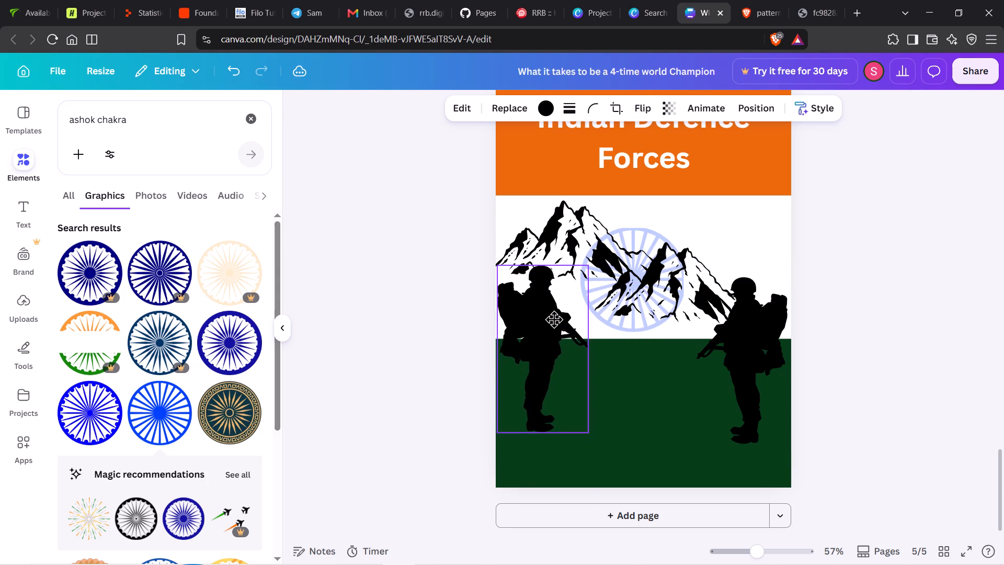
pyautogui.moveTo(554, 319); pyautogui.dragTo(552, 319)
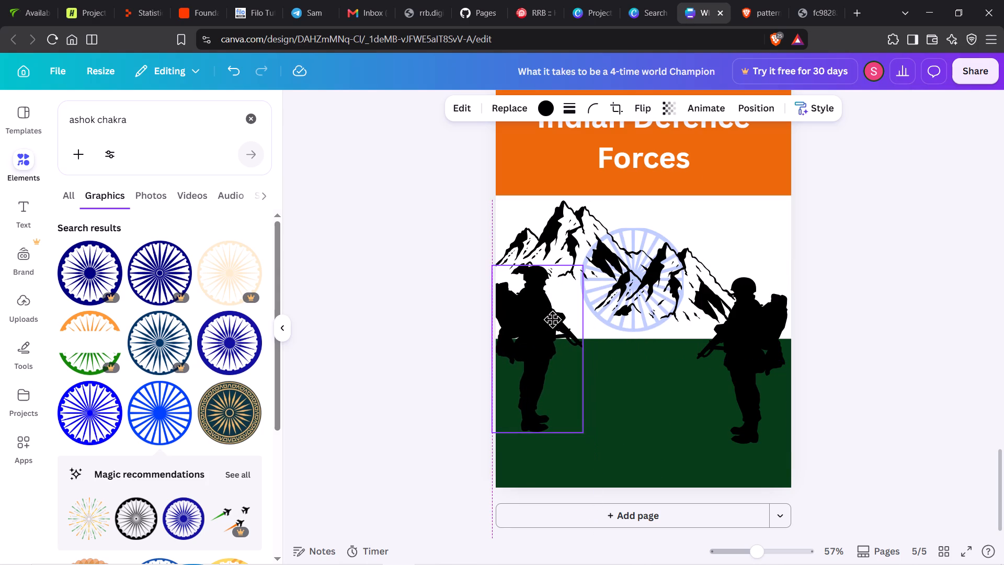
pyautogui.moveTo(552, 319); pyautogui.dragTo(556, 319)
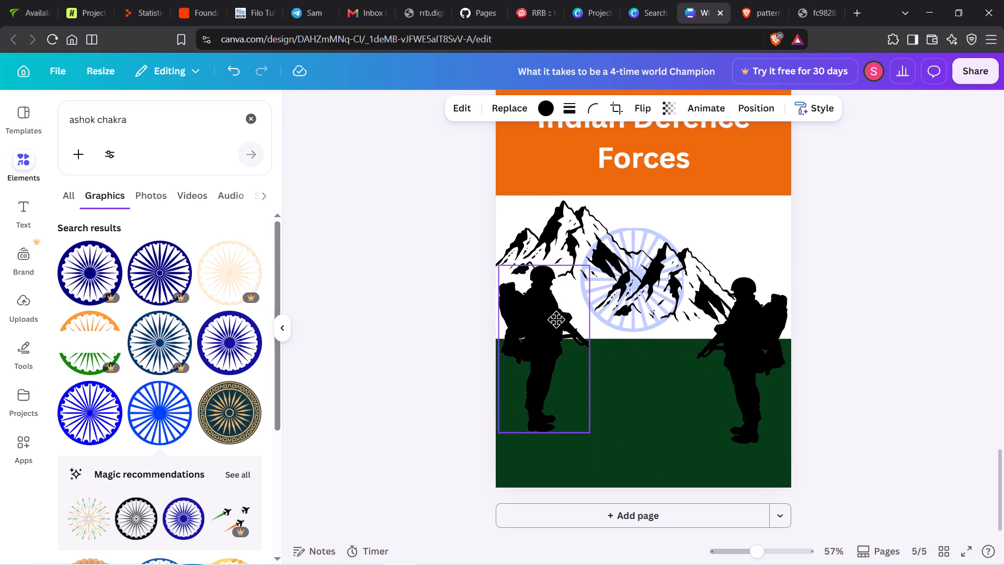
pyautogui.moveTo(556, 319); pyautogui.dragTo(555, 319)
# Move the original soldier slightly up and right to the page's right edge, roughly level with the flipped copy.
pyautogui.moveTo(751, 337); pyautogui.dragTo(751, 335)
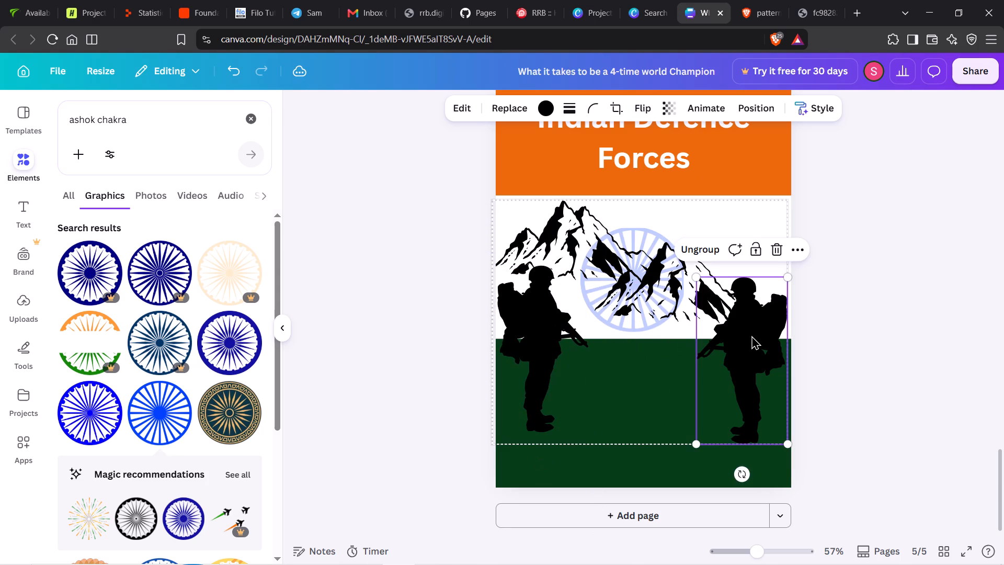
pyautogui.moveTo(751, 335); pyautogui.dragTo(755, 330)
pyautogui.click(622, 376)
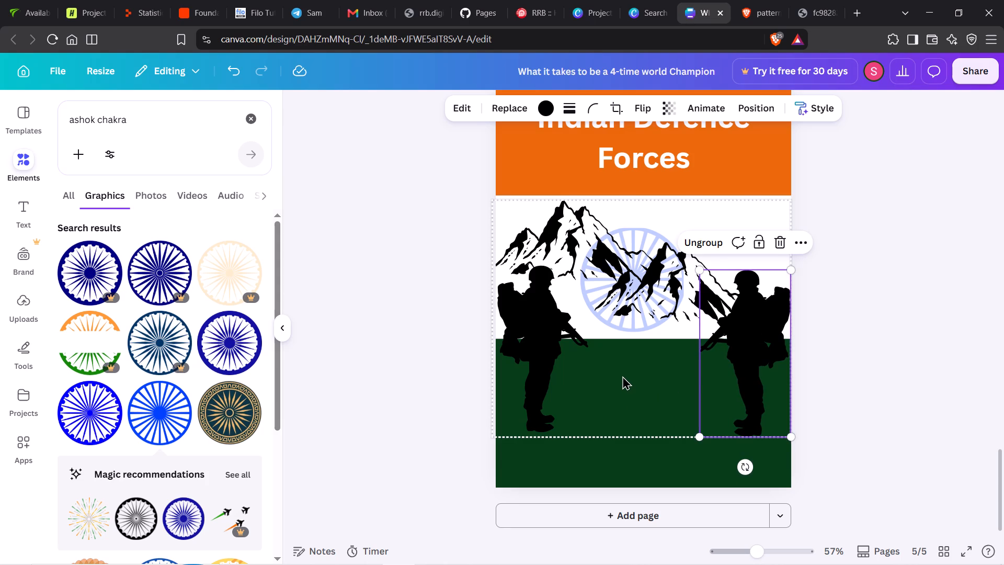
# Change the font of the "Indian Defence Forces" title to Shrikhand.
pyautogui.click(26, 207)
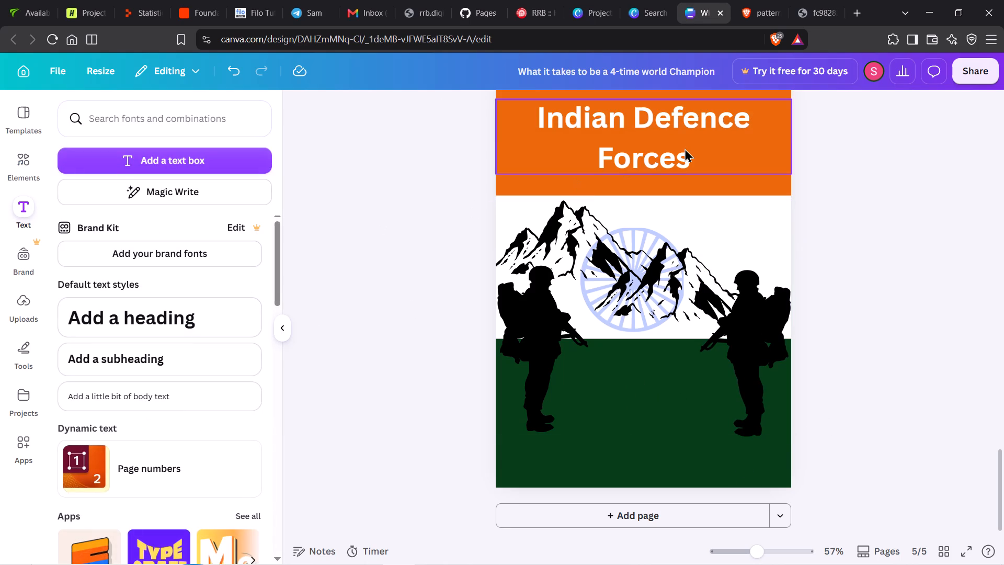
pyautogui.click(684, 148)
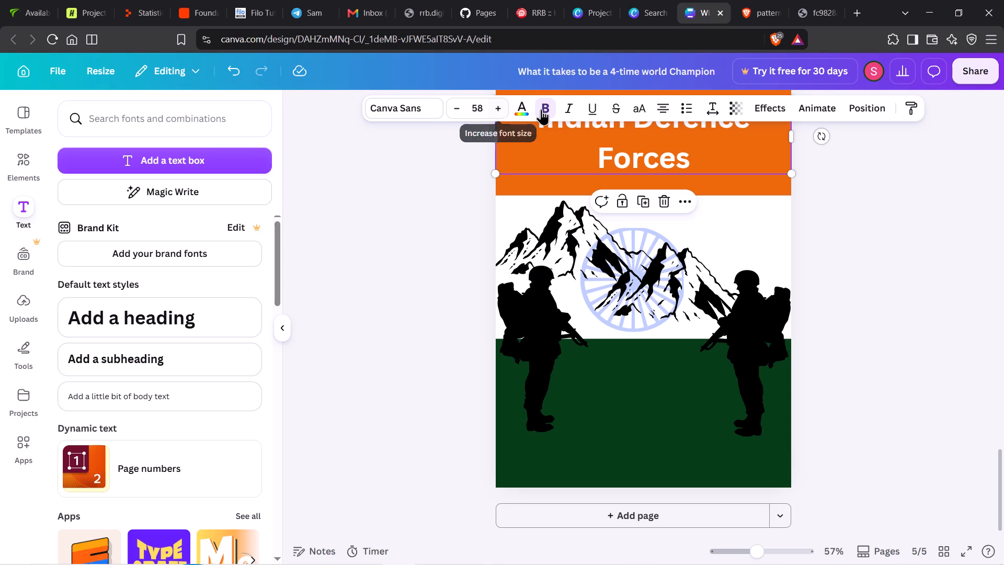
pyautogui.click(545, 109)
pyautogui.click(545, 109)
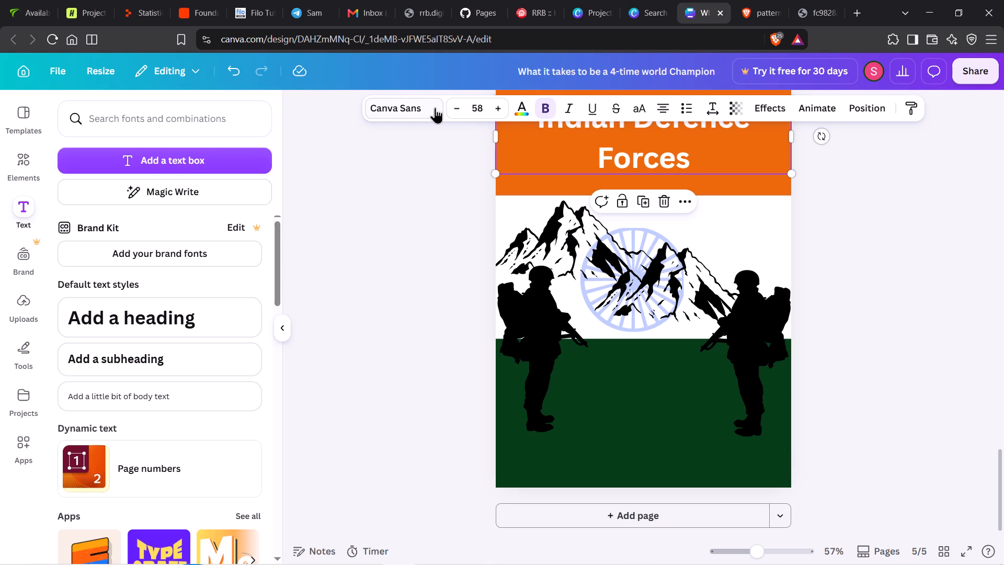
pyautogui.click(427, 107)
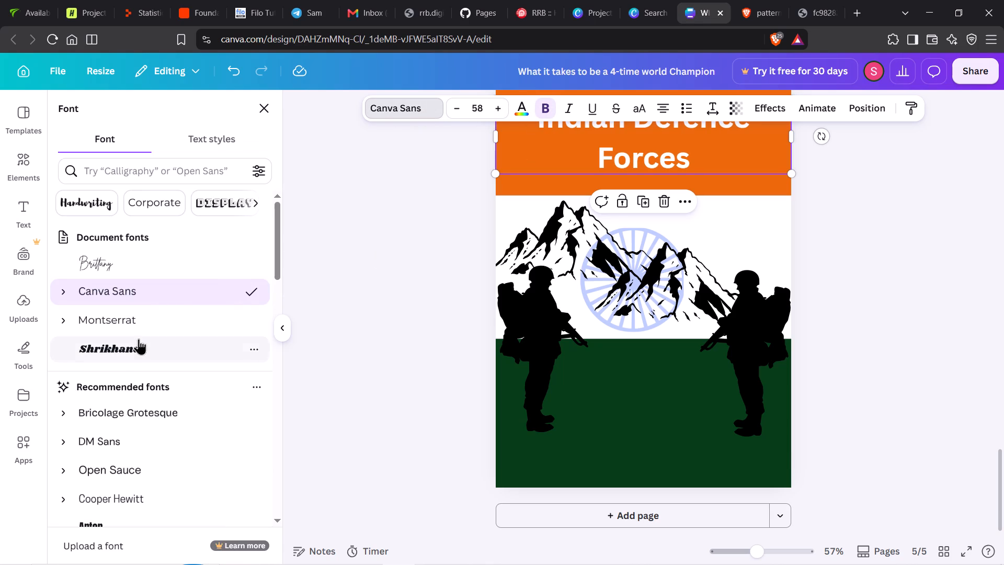
pyautogui.click(139, 340)
pyautogui.click(324, 323)
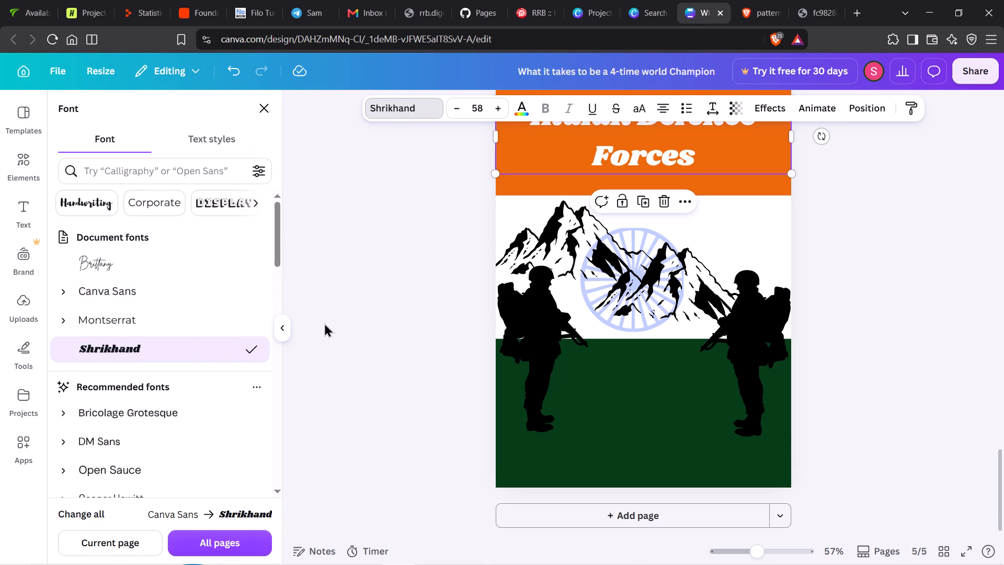
# Add a subheading over the artwork with three lines: "Roles", "Challenges" and "Fundings".
pyautogui.click(865, 419)
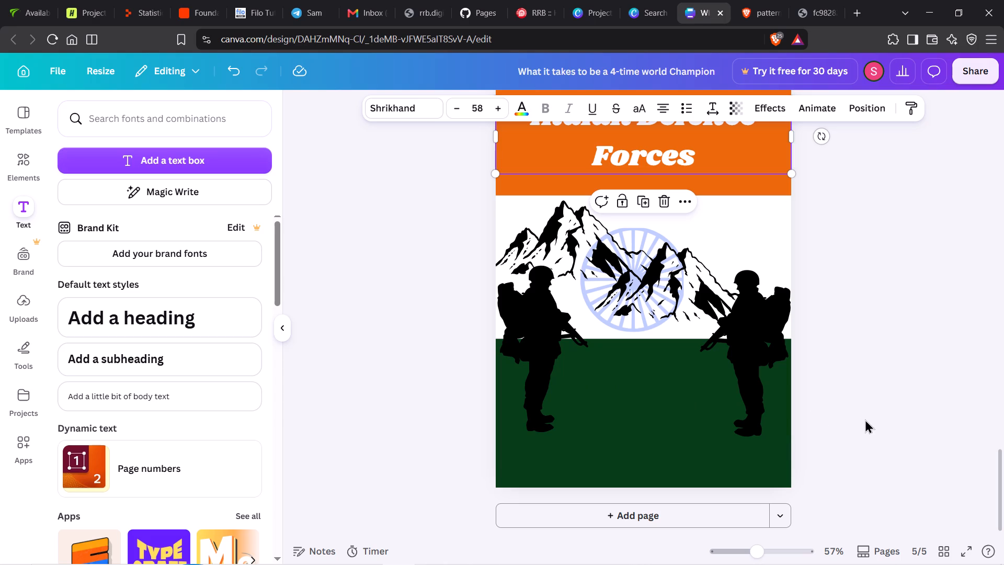
pyautogui.click(179, 351)
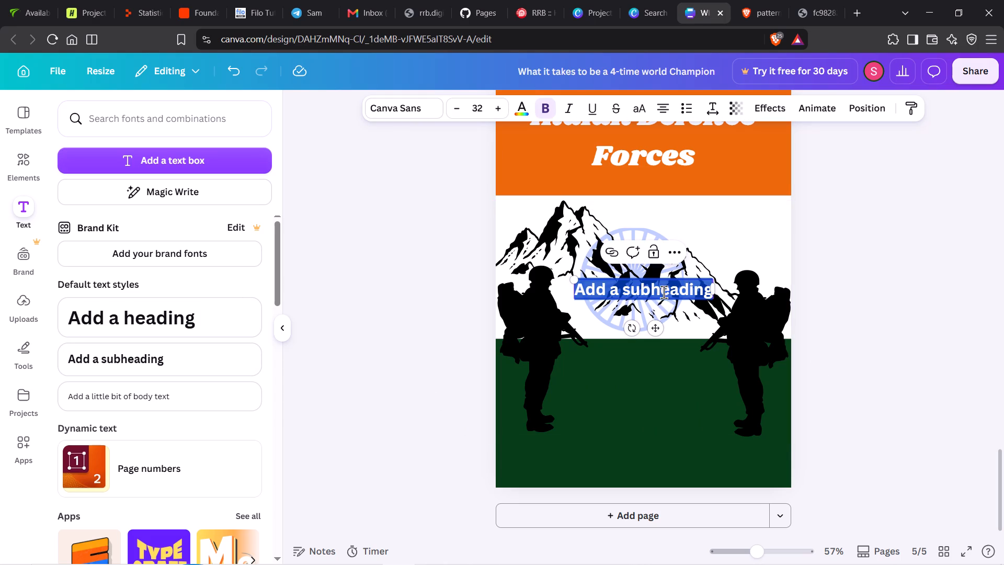
pyautogui.click(665, 289)
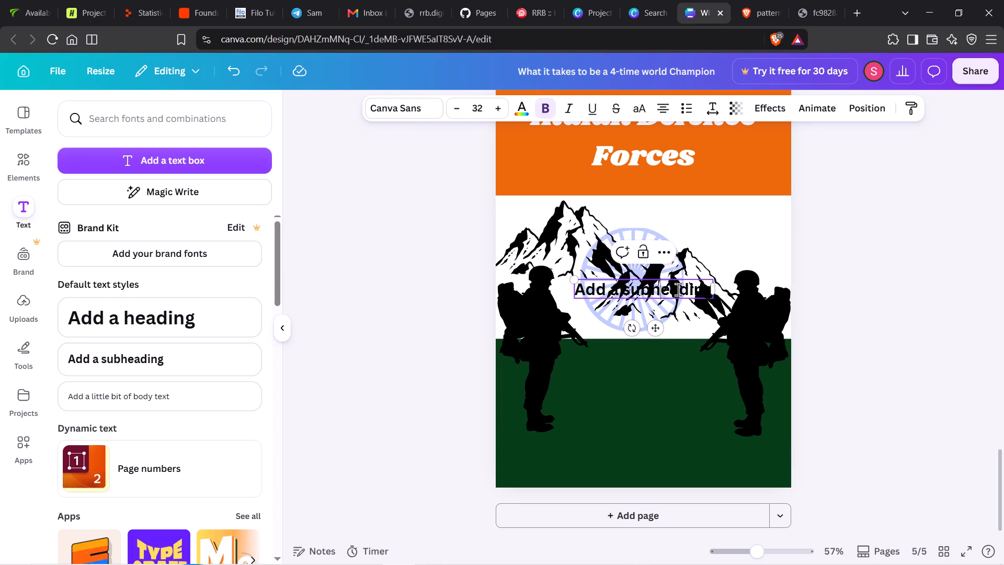
pyautogui.click(678, 289)
pyautogui.hotkey('ctrl', 'a')
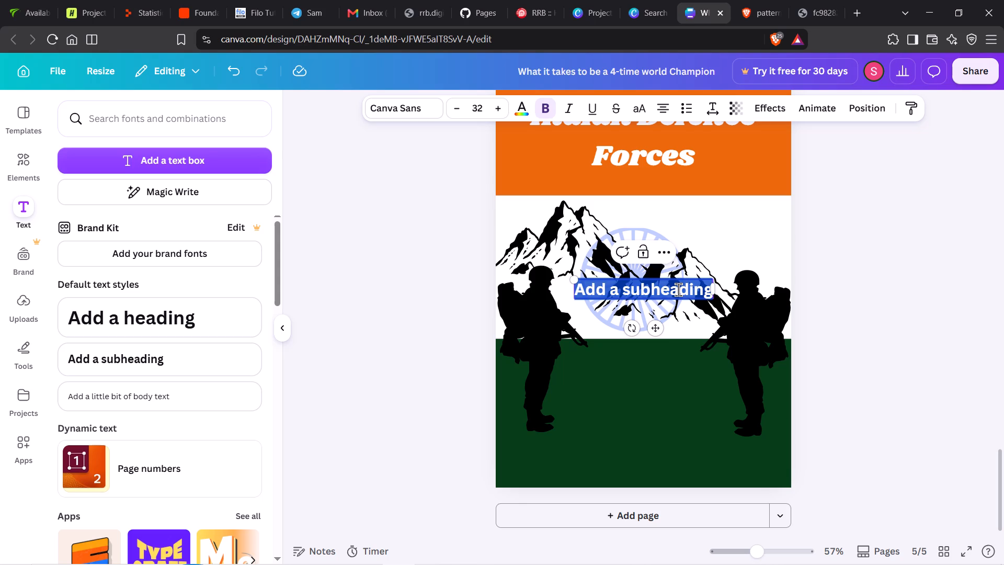
pyautogui.write('Cha')
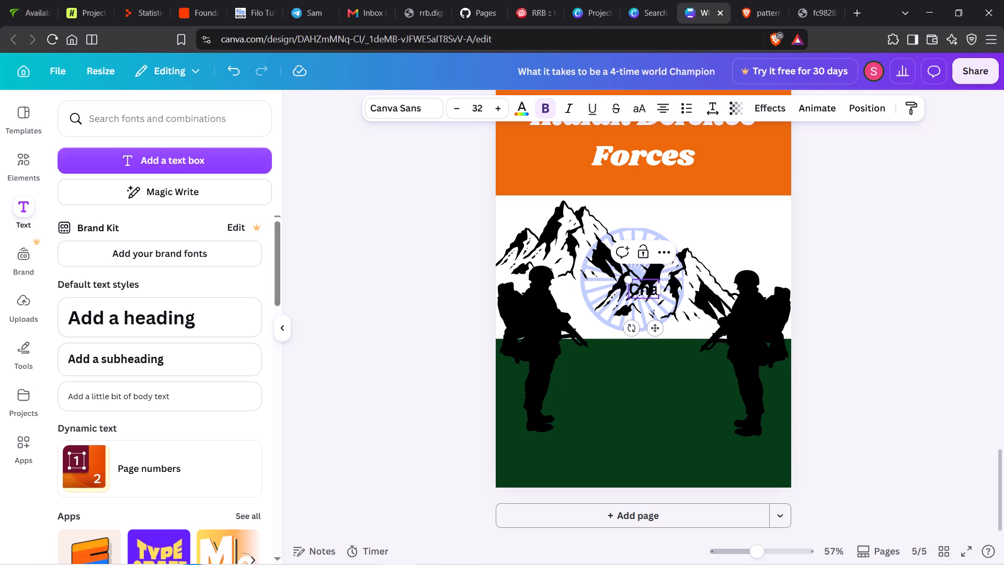
pyautogui.press('BackSpace')
pyautogui.press('BackSpace')
pyautogui.press('BackSpace')
pyautogui.write('Roles')
pyautogui.press('Return')
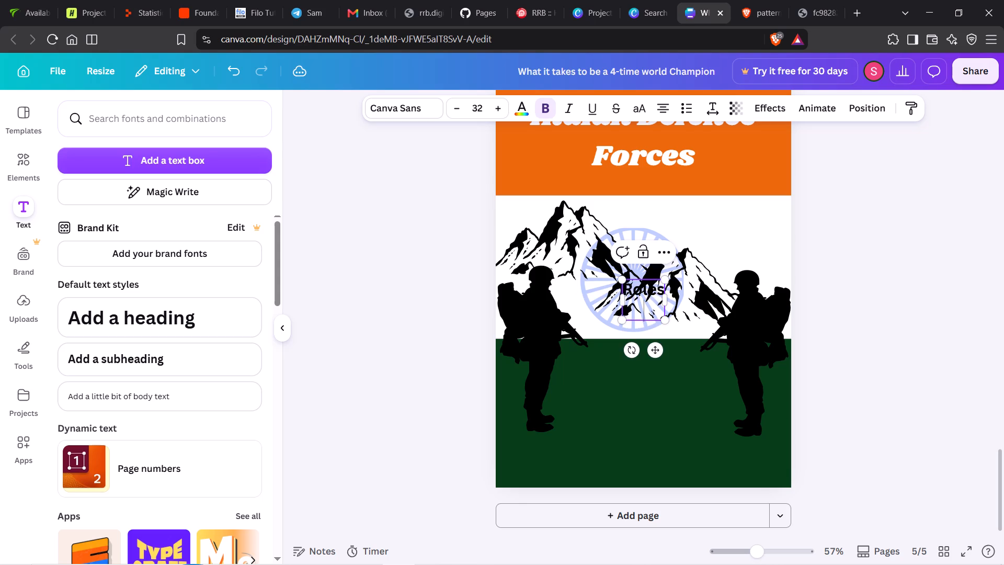
pyautogui.write('Challeng')
pyautogui.write('es')
pyautogui.press('Return')
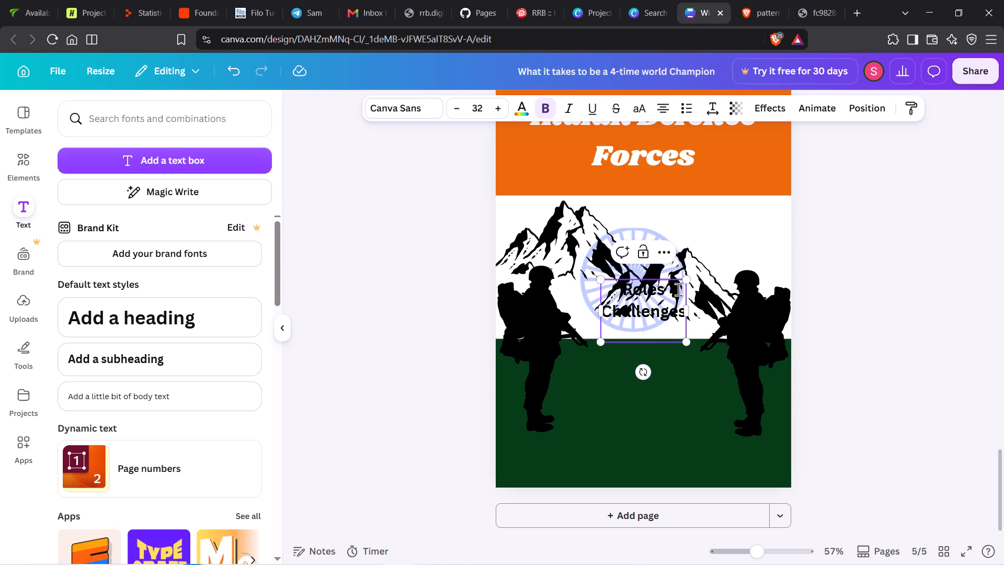
pyautogui.write('Fu')
pyautogui.write('ndi')
pyautogui.write('ng')
pyautogui.press('s')
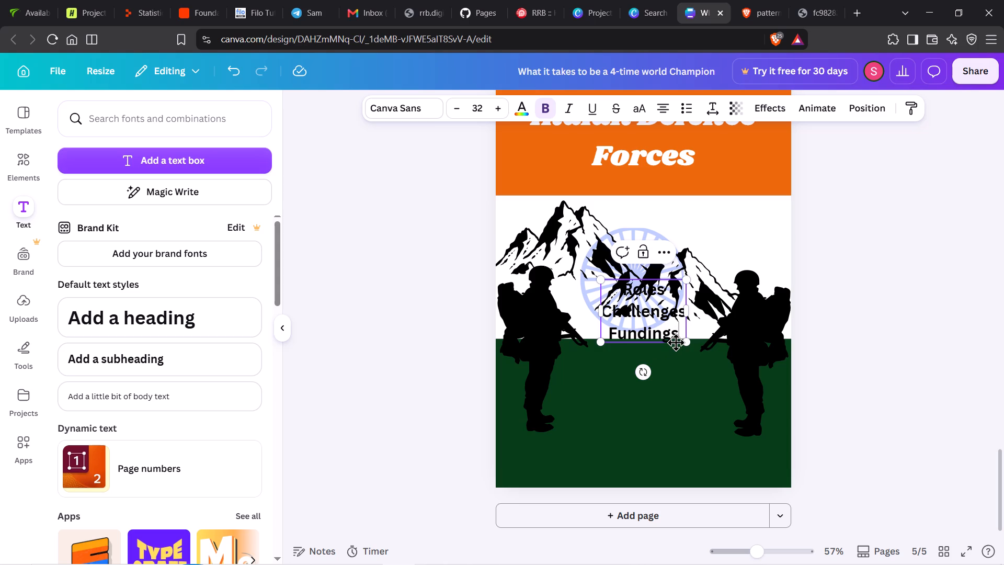
# Move the subheading down onto the green band, between the two soldiers.
pyautogui.moveTo(674, 342); pyautogui.dragTo(647, 413)
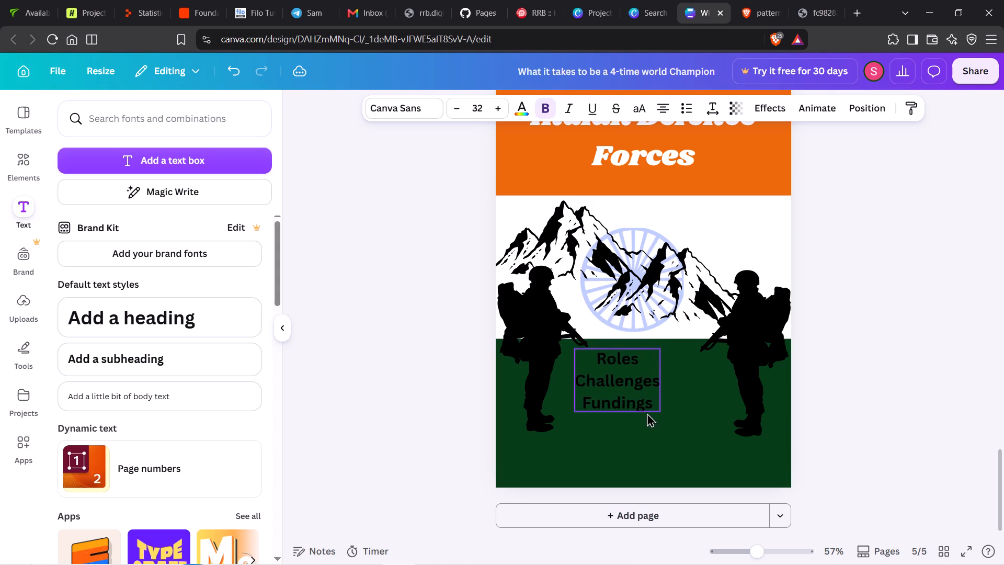
pyautogui.moveTo(647, 413); pyautogui.dragTo(643, 413)
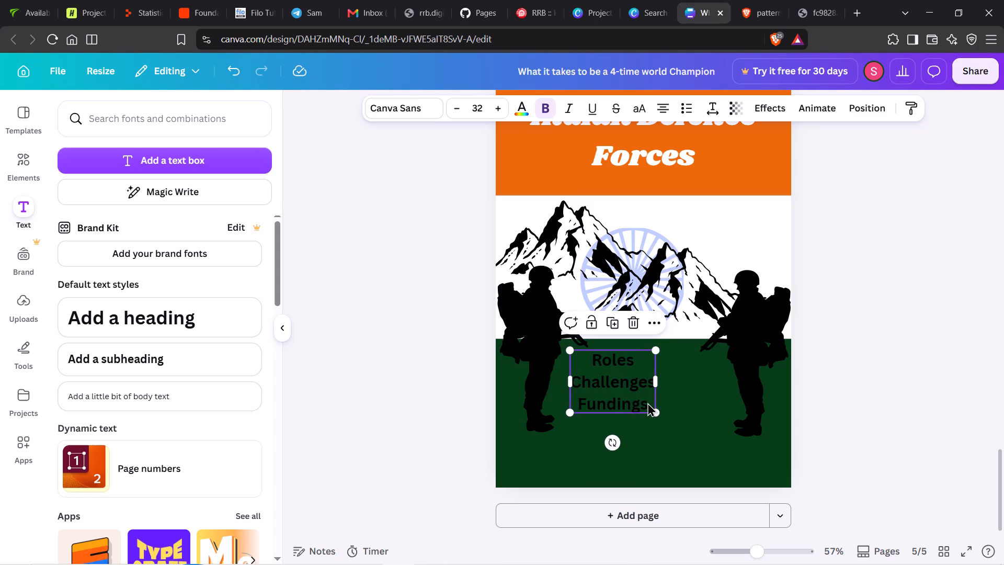
# Replace the "Fundings" line with "Structure" and add a fourth line, "Opportunities".
pyautogui.click(647, 402)
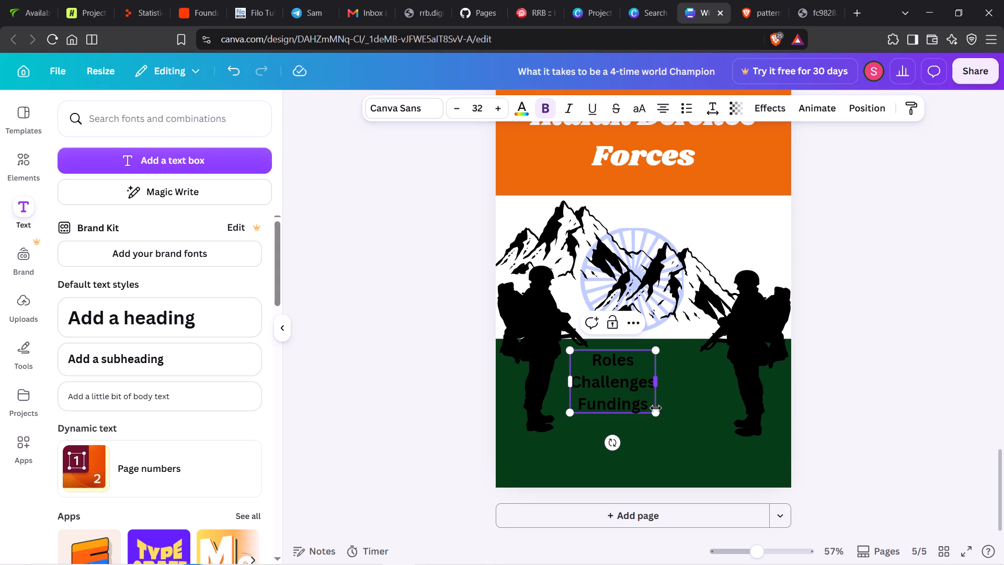
pyautogui.press('BackSpace')
pyautogui.press('BackSpace')
pyautogui.press('BackSpace')
pyautogui.press('BackSpace')
pyautogui.press('BackSpace')
pyautogui.press('BackSpace')
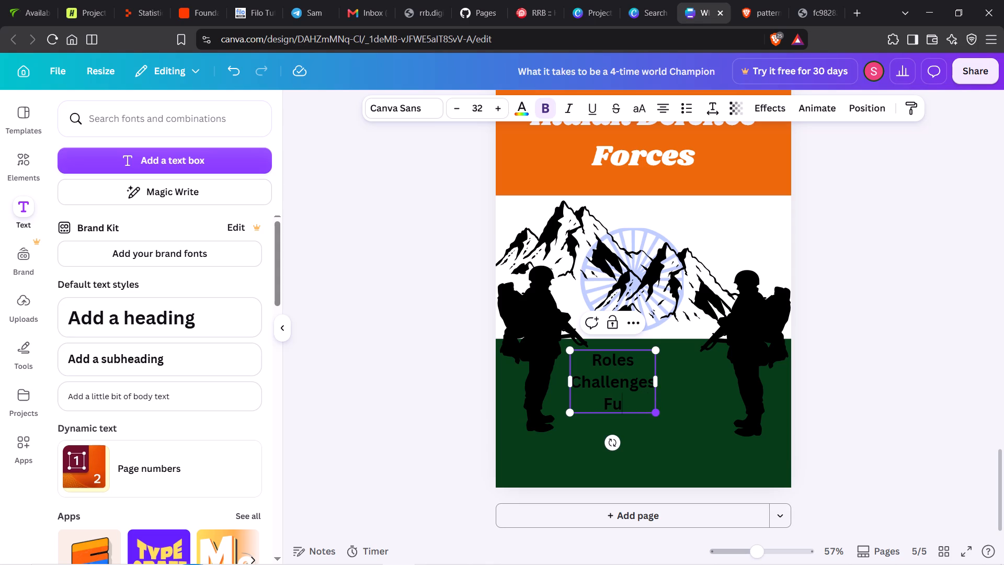
pyautogui.press('BackSpace')
pyautogui.press('BackSpace')
pyautogui.write('Structure')
pyautogui.press('Return')
pyautogui.write('Opportunities')
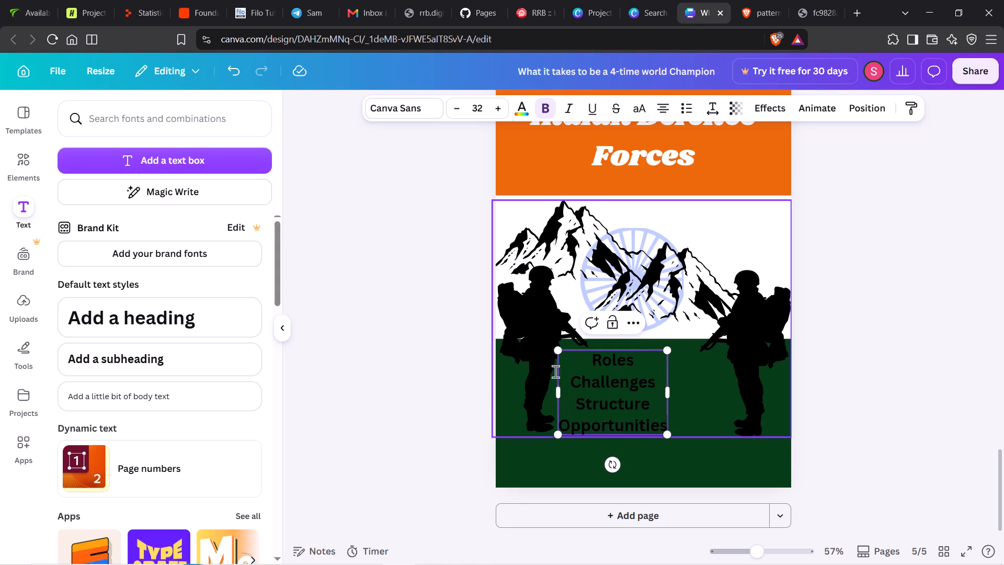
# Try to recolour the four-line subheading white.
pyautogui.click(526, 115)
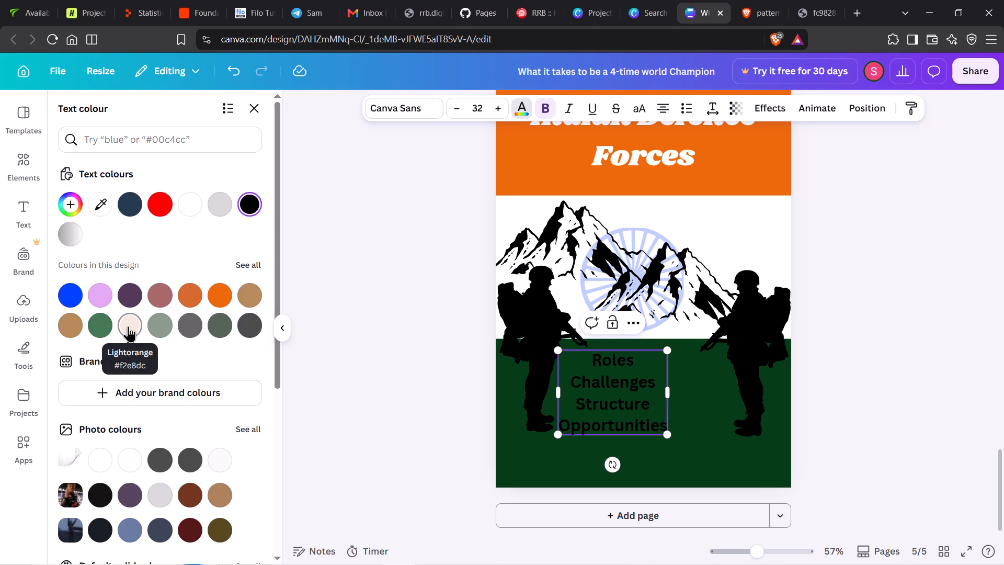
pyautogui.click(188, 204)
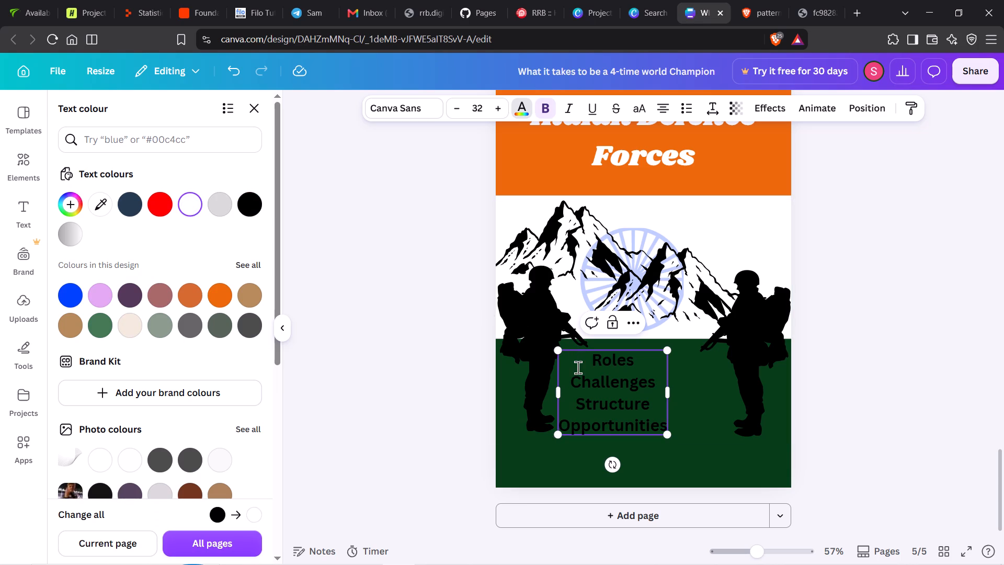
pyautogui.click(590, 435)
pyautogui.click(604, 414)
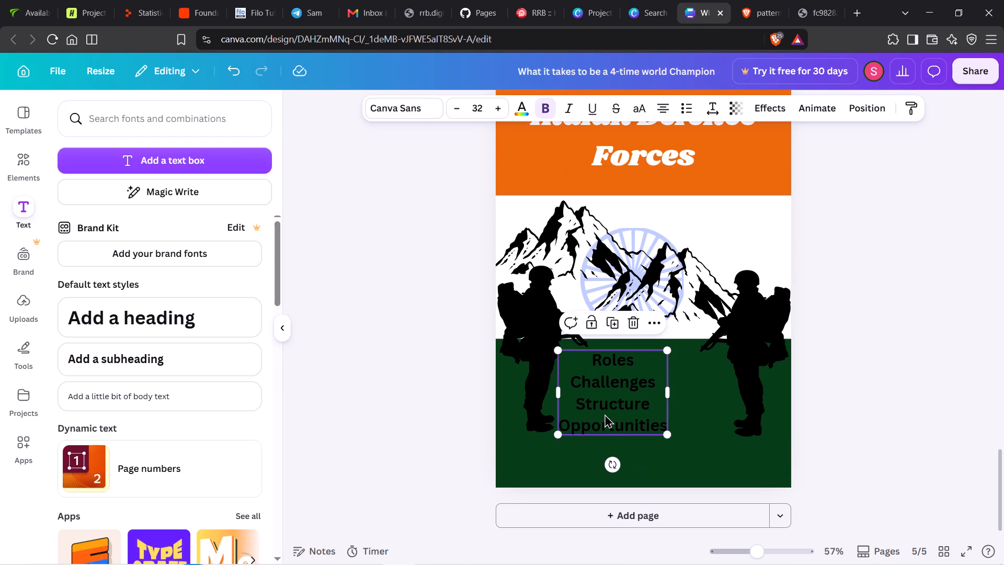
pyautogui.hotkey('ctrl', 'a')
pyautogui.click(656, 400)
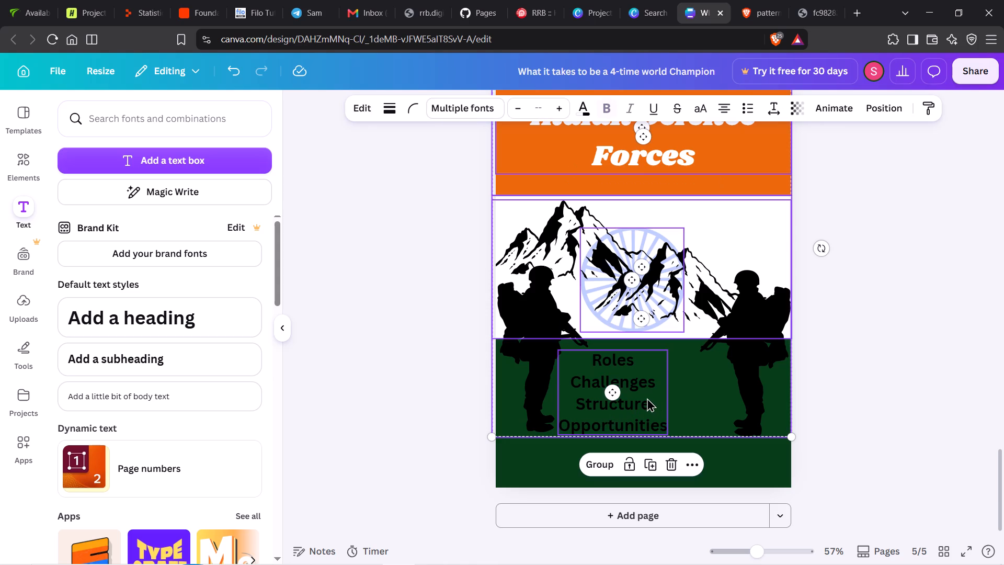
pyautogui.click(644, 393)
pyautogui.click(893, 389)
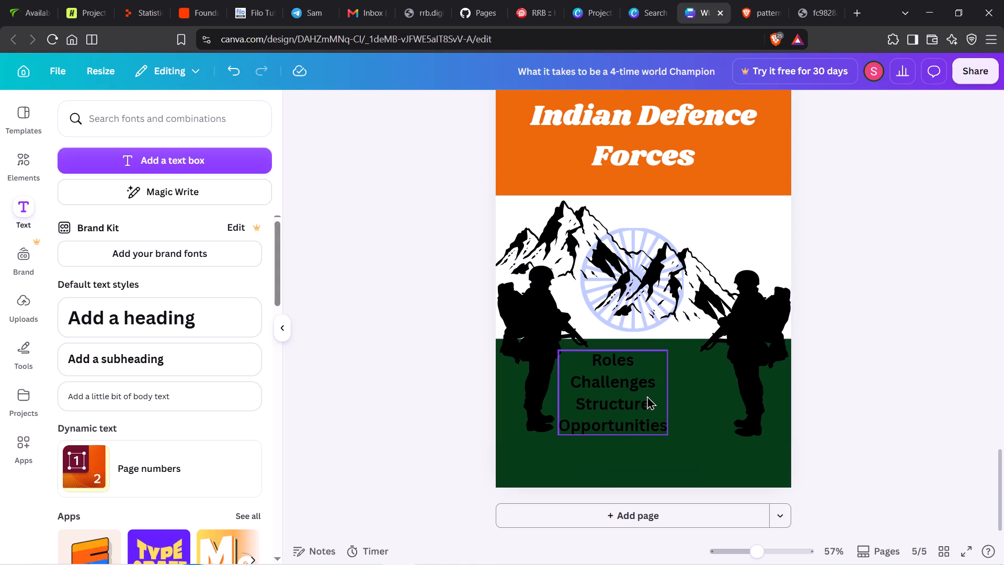
# Select all the text in the four-line subheading and set its colour to white (#ffffff).
pyautogui.click(629, 398)
pyautogui.click(628, 395)
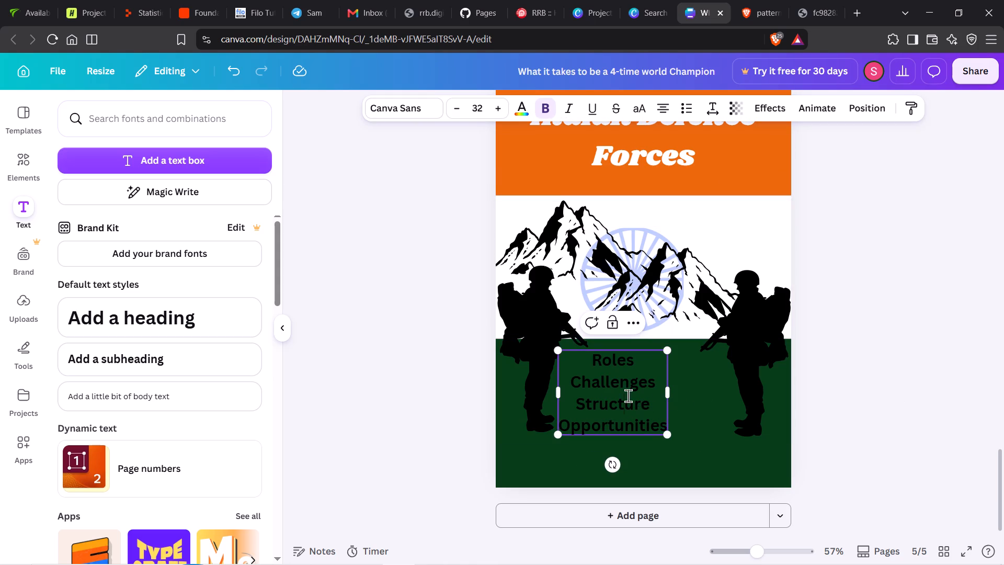
pyautogui.click(628, 401)
pyautogui.hotkey('ctrl', 'a')
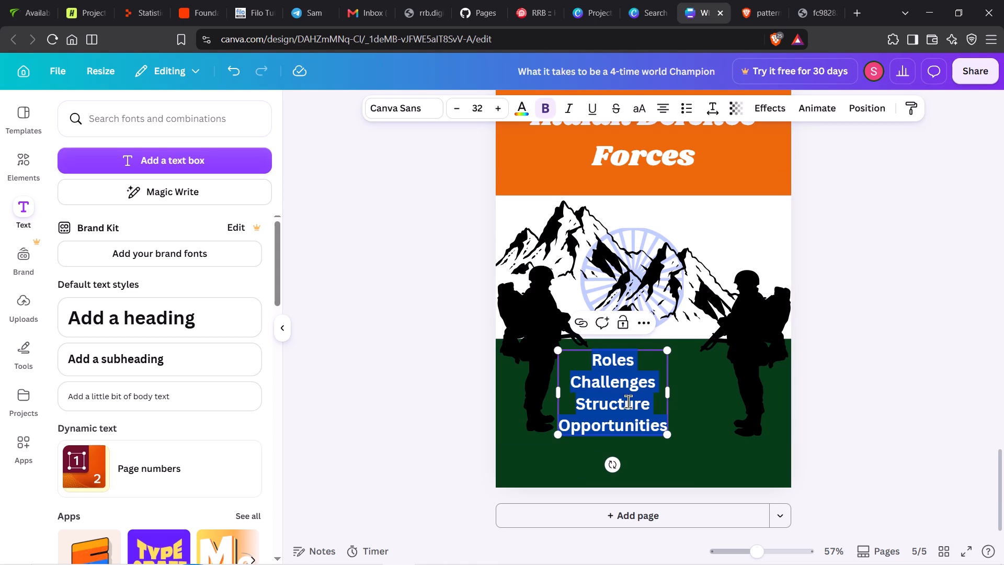
pyautogui.click(520, 108)
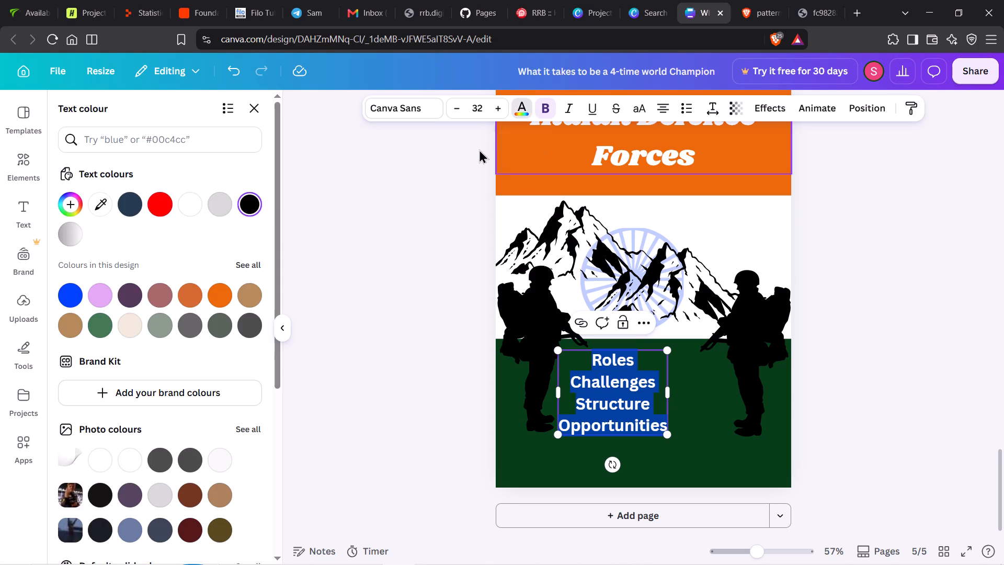
pyautogui.click(194, 206)
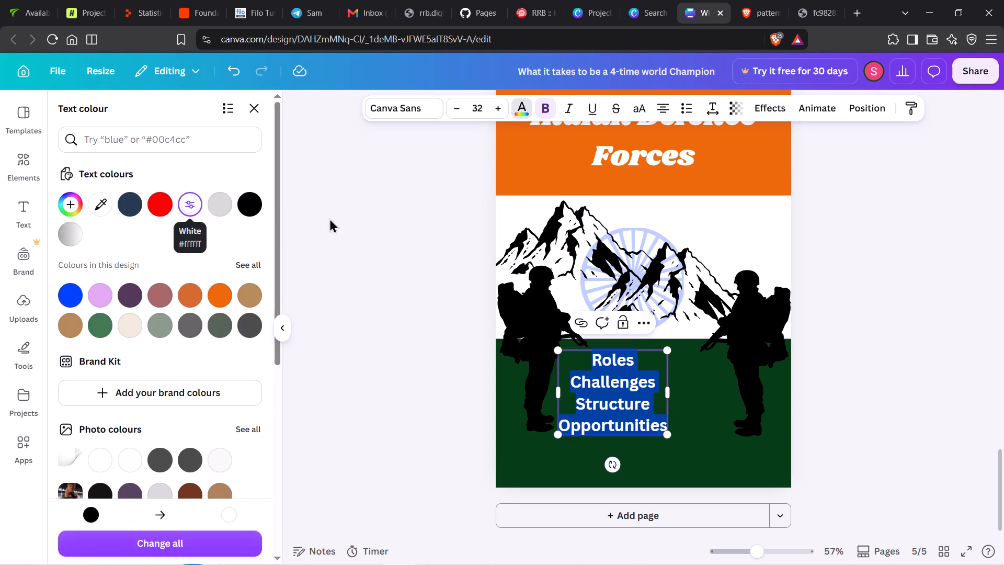
# Format the four subheading lines as a bulleted list at font size 24.
pyautogui.click(692, 114)
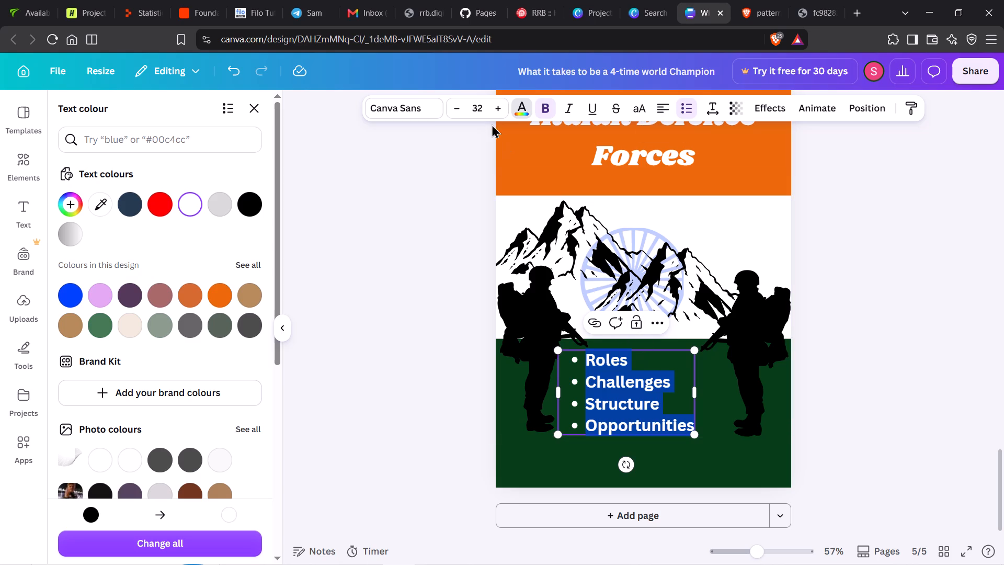
pyautogui.tripleClick(459, 107)
pyautogui.tripleClick(459, 107)
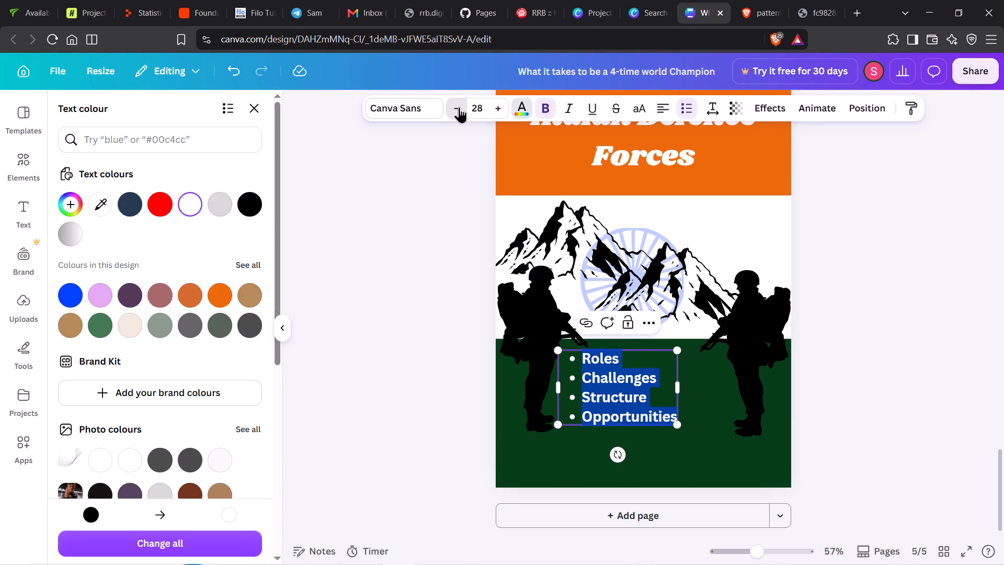
pyautogui.doubleClick(459, 107)
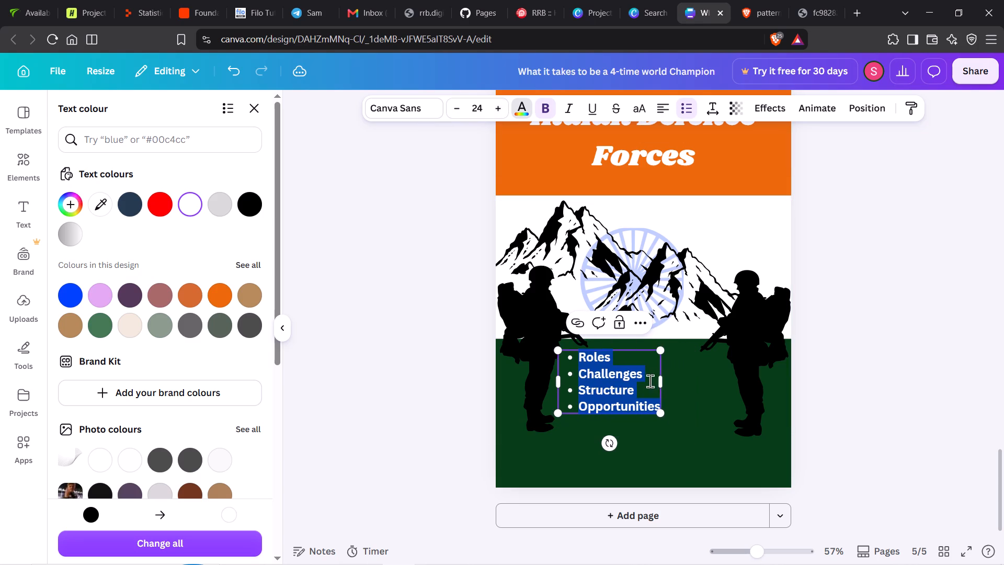
# Widen the bulleted list's text box towards the soldier on the page's right side.
pyautogui.moveTo(661, 386); pyautogui.dragTo(669, 386)
pyautogui.moveTo(669, 386); pyautogui.dragTo(705, 376)
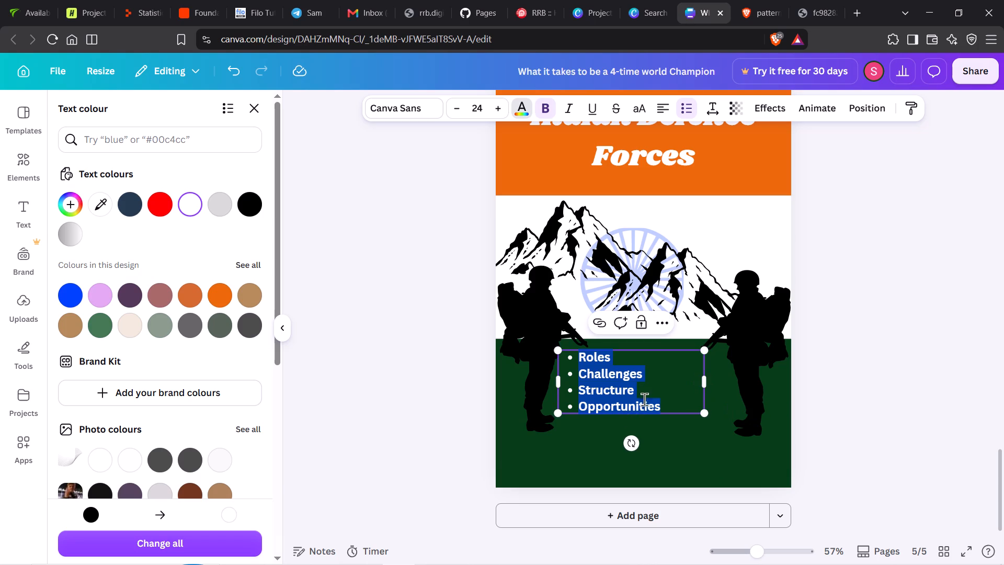
pyautogui.click(874, 426)
pyautogui.click(852, 399)
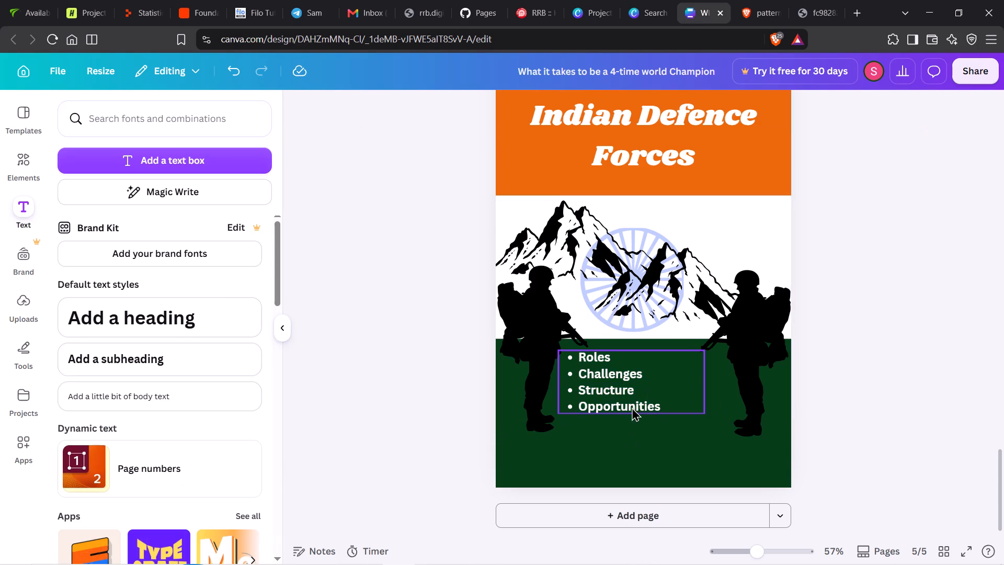
# Move the bulleted list to the bottom-left corner of the page, below the flipped soldier.
pyautogui.moveTo(626, 398); pyautogui.dragTo(621, 399)
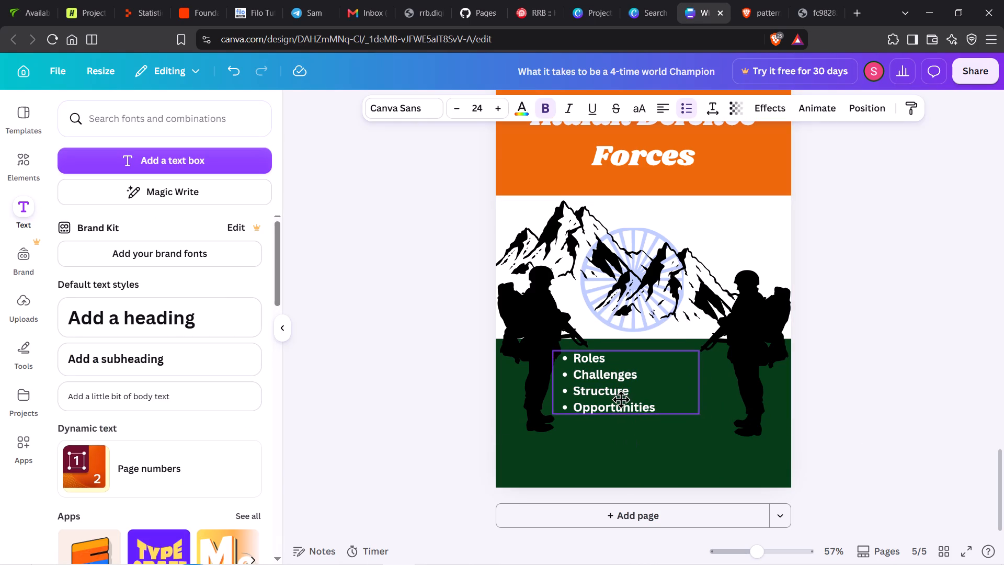
pyautogui.moveTo(621, 399); pyautogui.dragTo(572, 446)
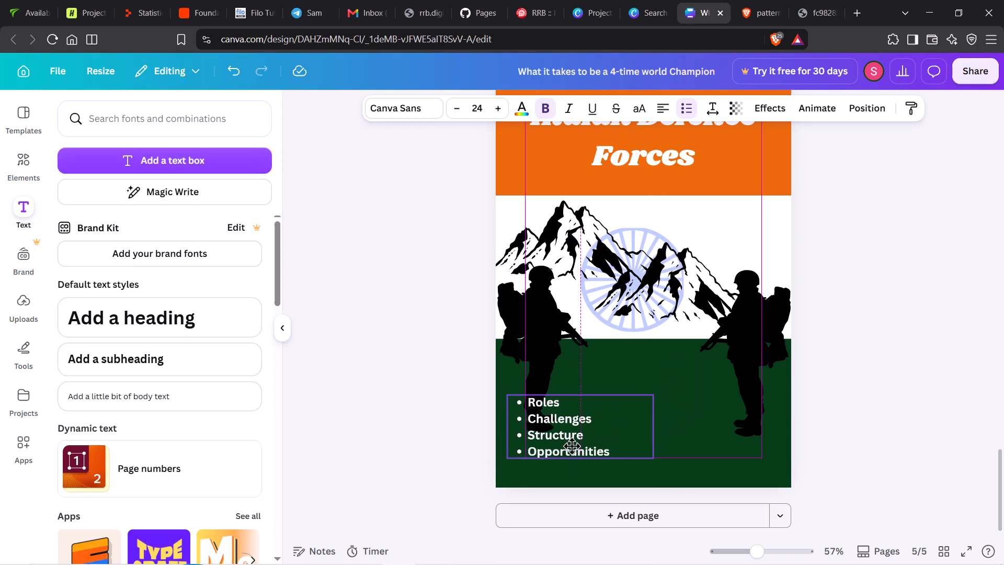
pyautogui.moveTo(572, 446); pyautogui.dragTo(563, 469)
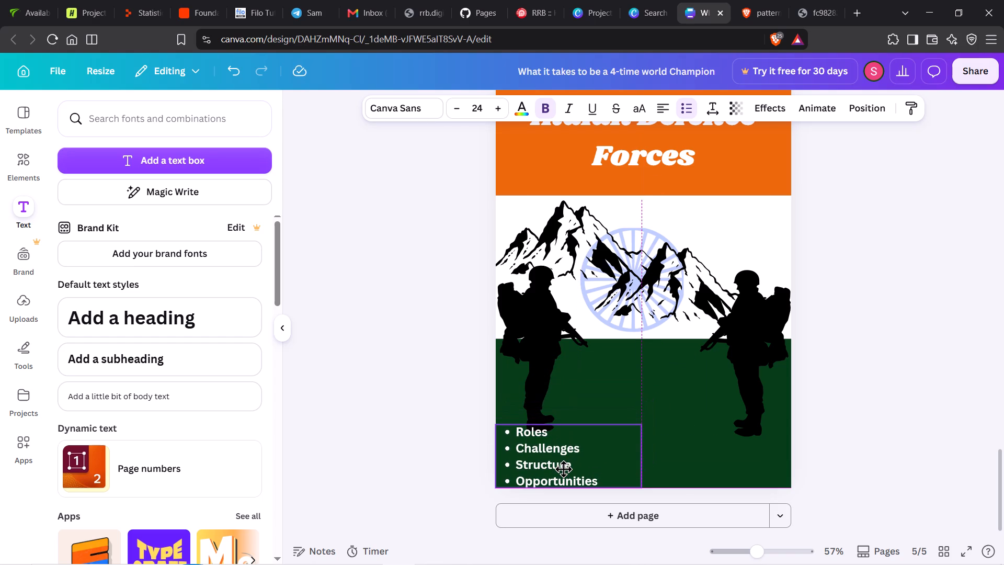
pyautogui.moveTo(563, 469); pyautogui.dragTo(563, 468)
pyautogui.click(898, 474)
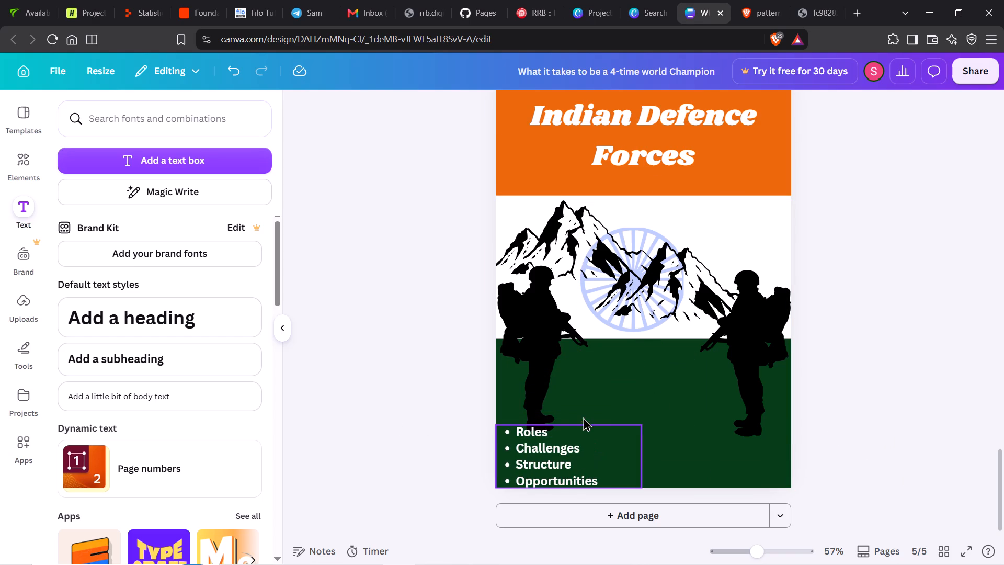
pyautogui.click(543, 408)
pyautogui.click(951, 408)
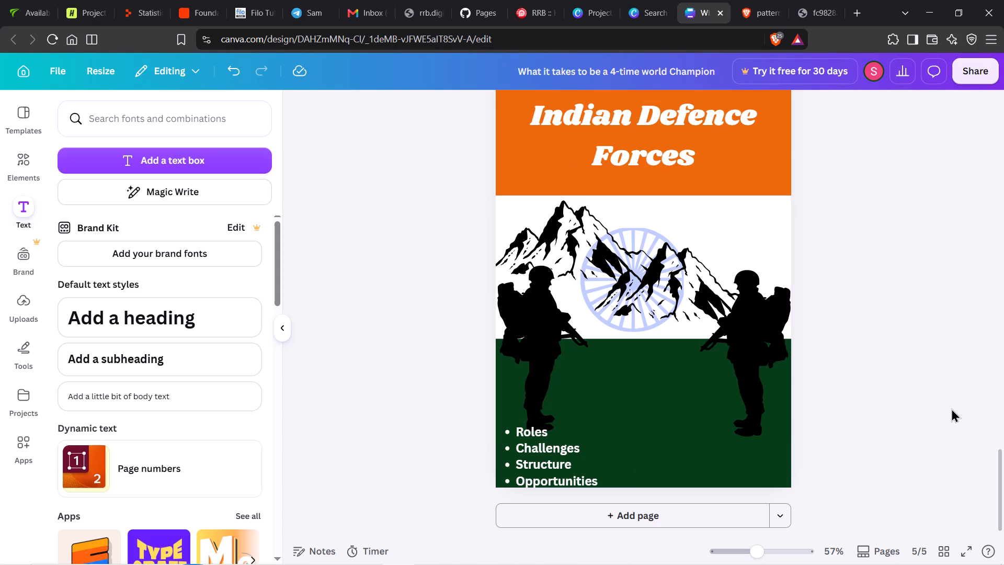
# Add a subheading to page 5 that reads "Book by GCE20".
pyautogui.click(124, 351)
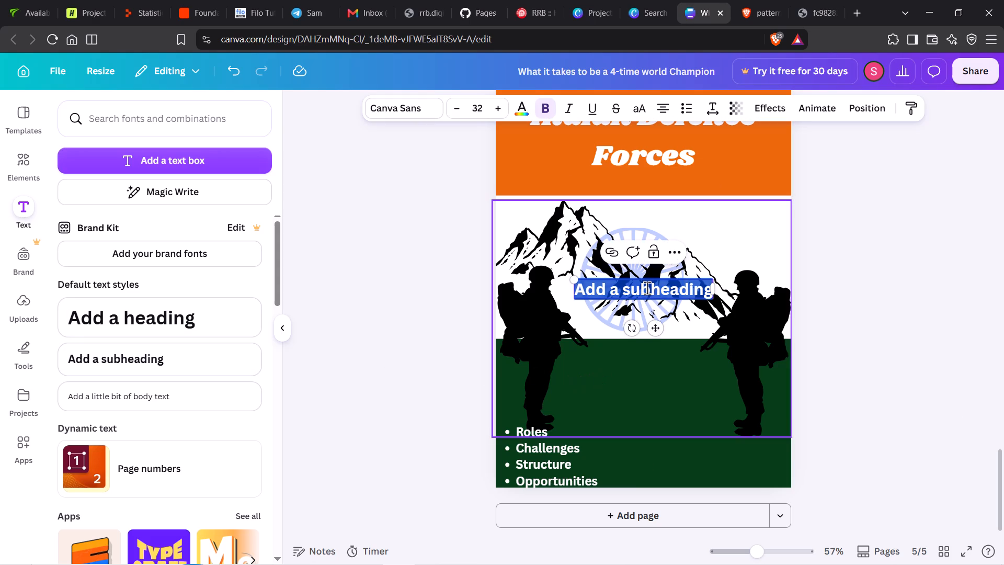
pyautogui.click(647, 288)
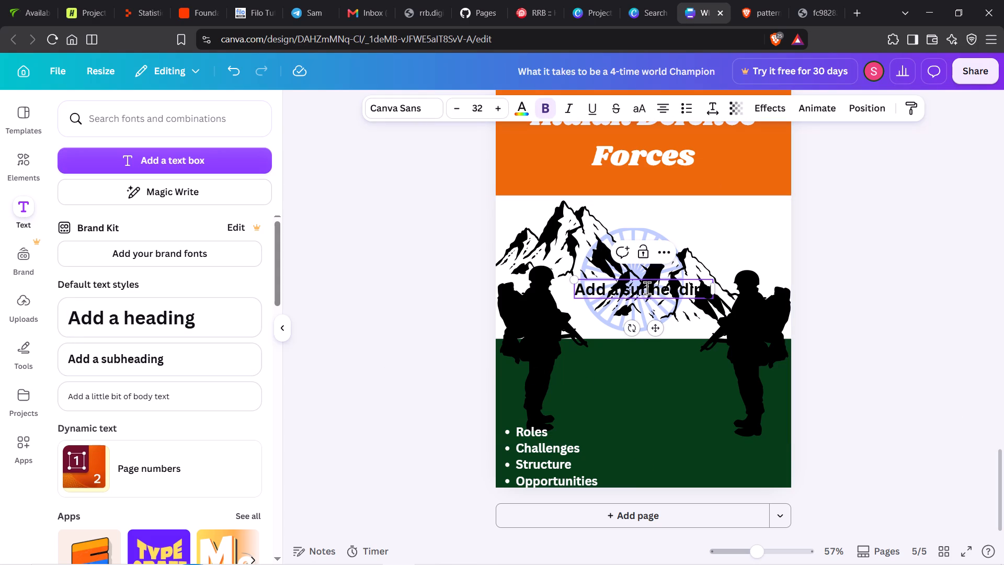
pyautogui.hotkey('ctrl', 'a')
pyautogui.write('Boo')
pyautogui.write('k')
pyautogui.press('space')
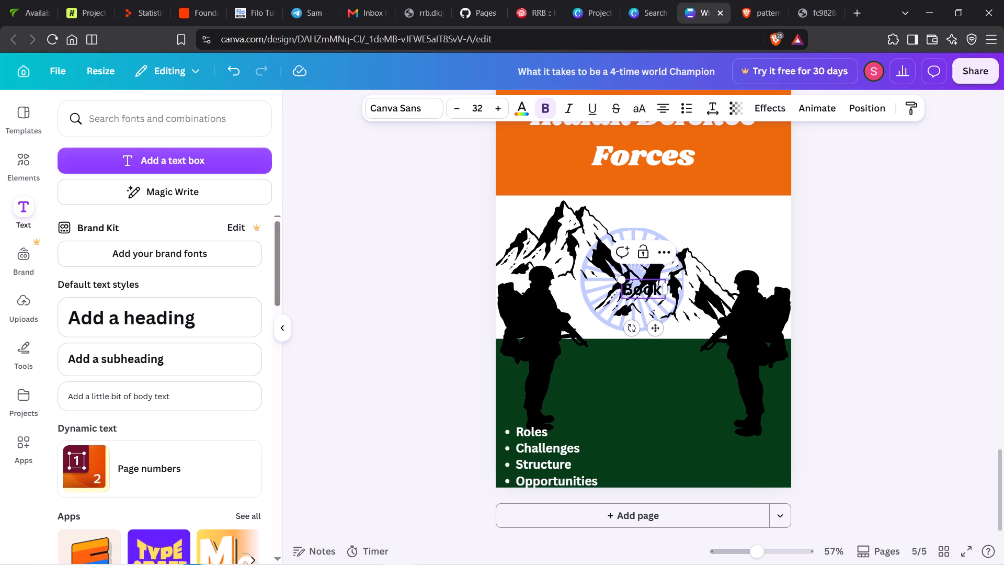
pyautogui.write('by GCE@')
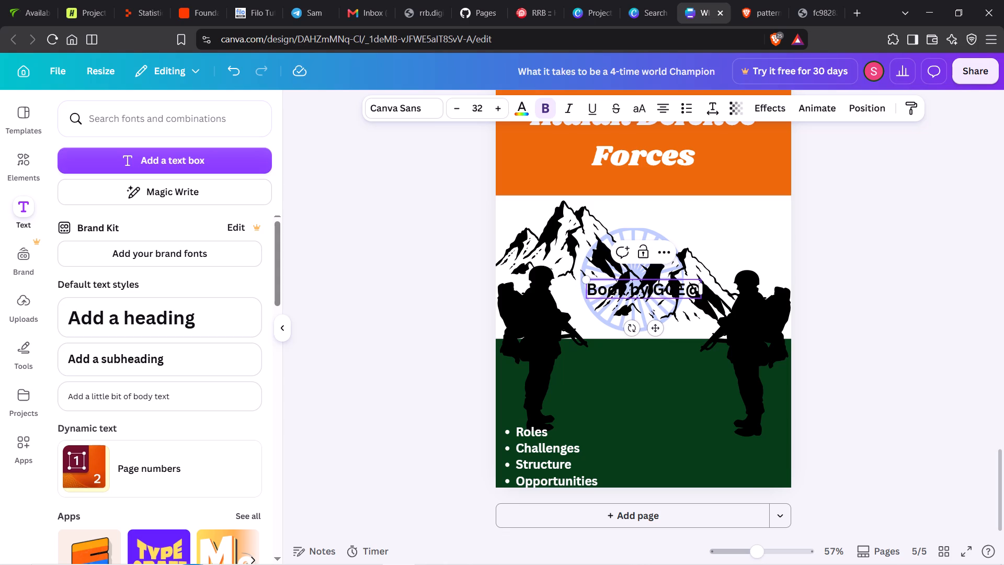
pyautogui.hotkey('shift', 'BackSpace')
pyautogui.write('20')
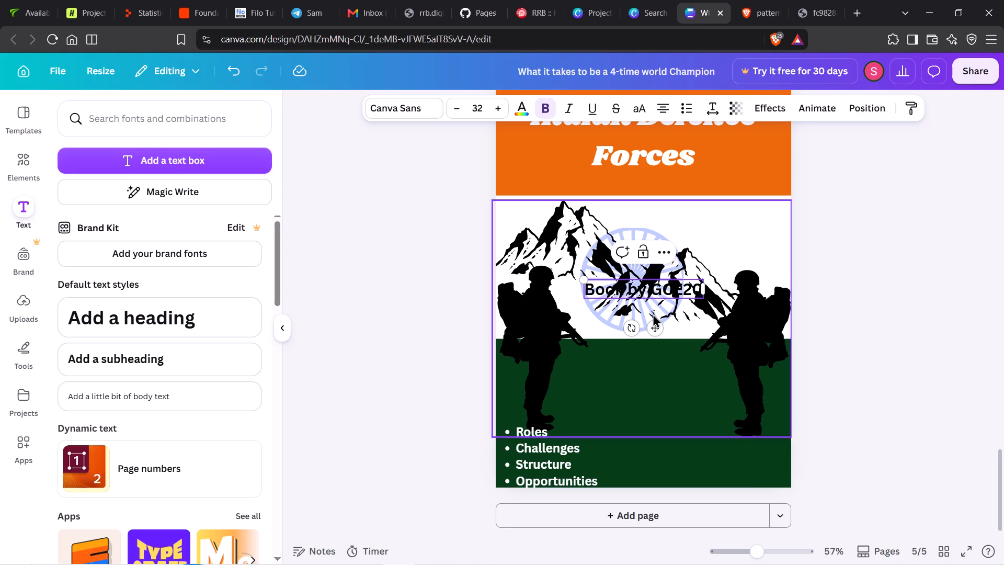
# Move the "Book by GCE20" subheading to the green band's bottom-right corner, below the soldier's feet.
pyautogui.moveTo(656, 329); pyautogui.dragTo(728, 458)
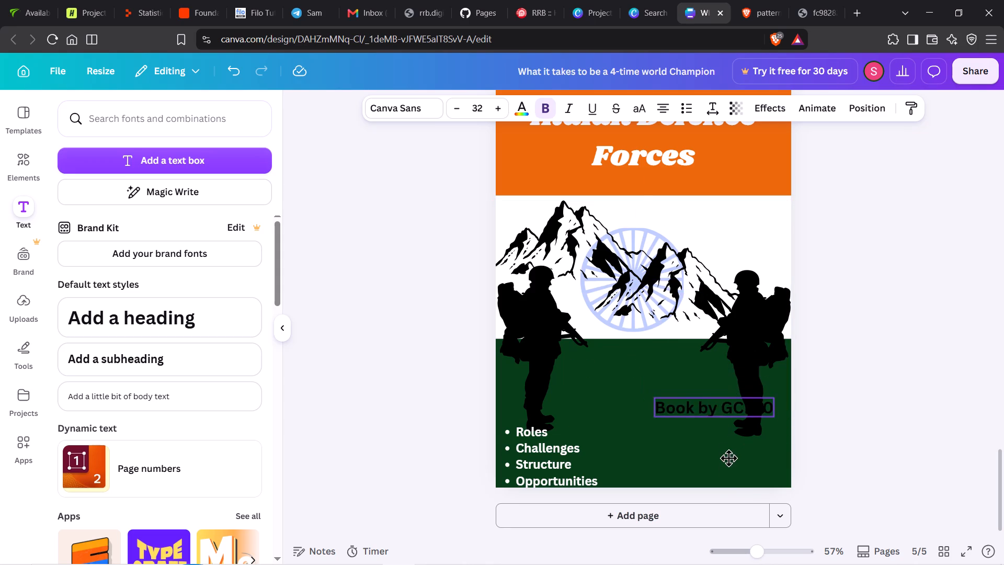
pyautogui.moveTo(728, 458); pyautogui.dragTo(738, 500)
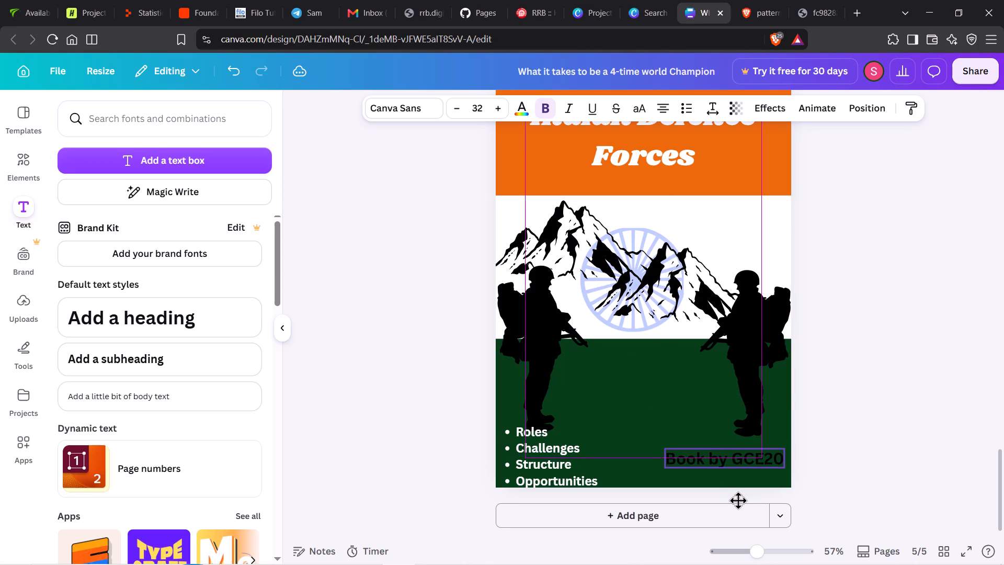
pyautogui.moveTo(738, 500); pyautogui.dragTo(738, 502)
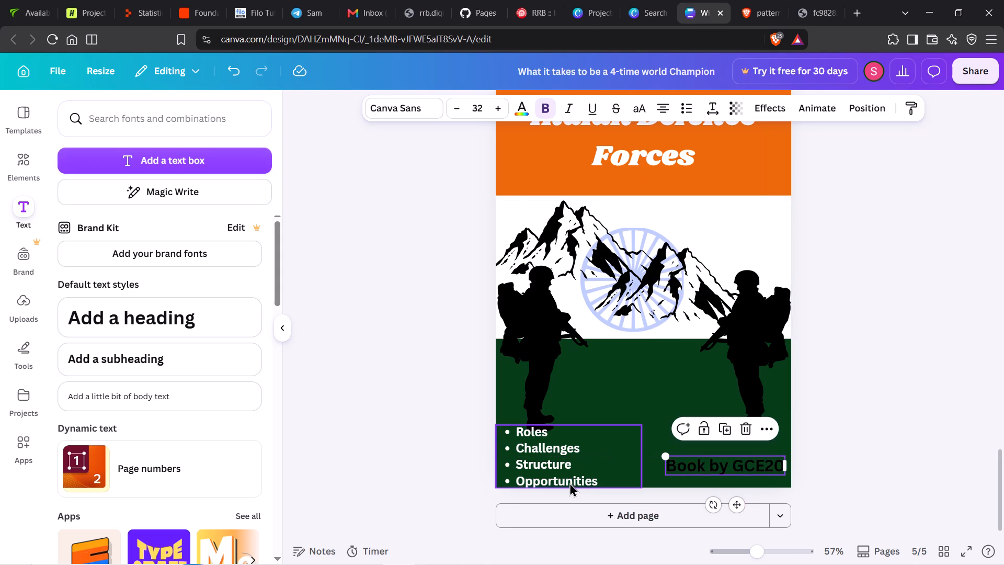
# Set the bulleted topic list's text colour to black and scale its box down to about font size 20.1.
pyautogui.click(569, 479)
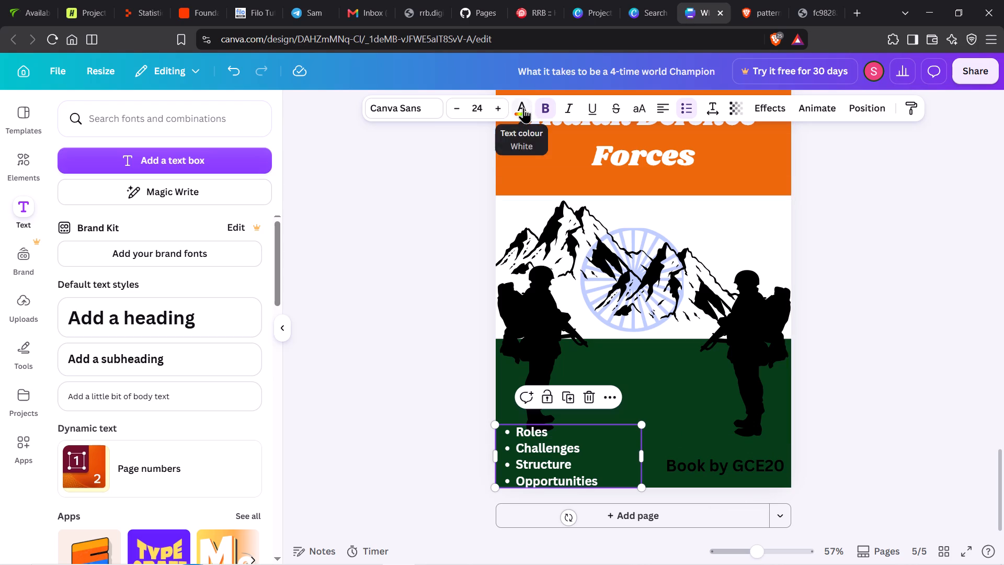
pyautogui.click(523, 107)
pyautogui.click(255, 199)
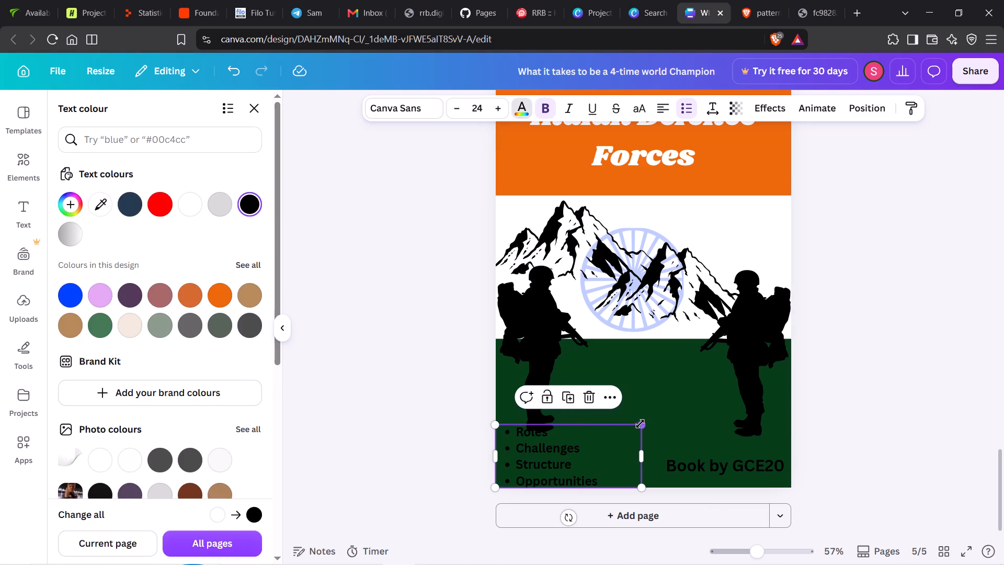
pyautogui.moveTo(641, 423); pyautogui.dragTo(621, 440)
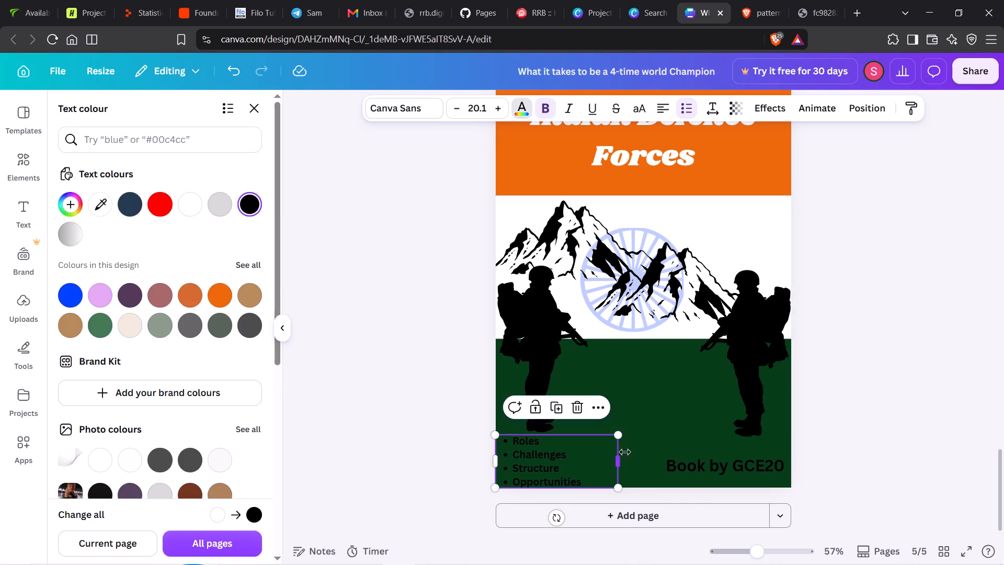
# Nudge the "Book by GCE20" subheading slightly and set its text colour to white.
pyautogui.click(713, 462)
pyautogui.click(737, 505)
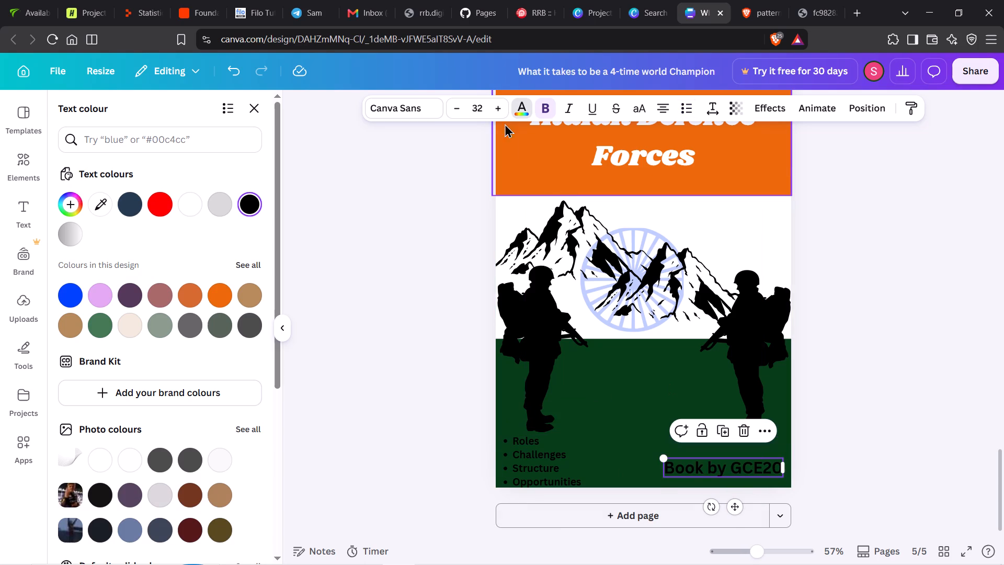
pyautogui.click(522, 113)
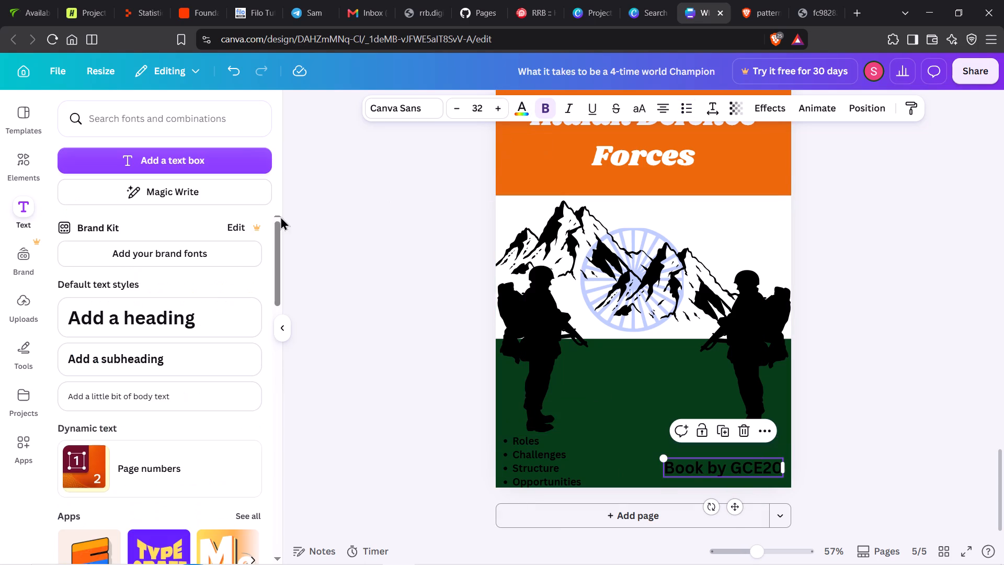
pyautogui.click(523, 118)
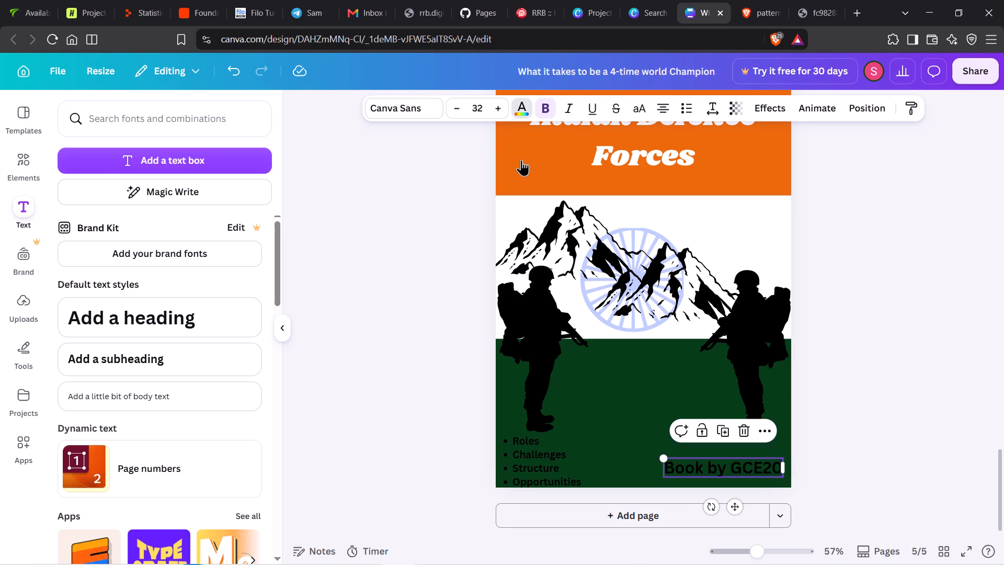
pyautogui.click(181, 207)
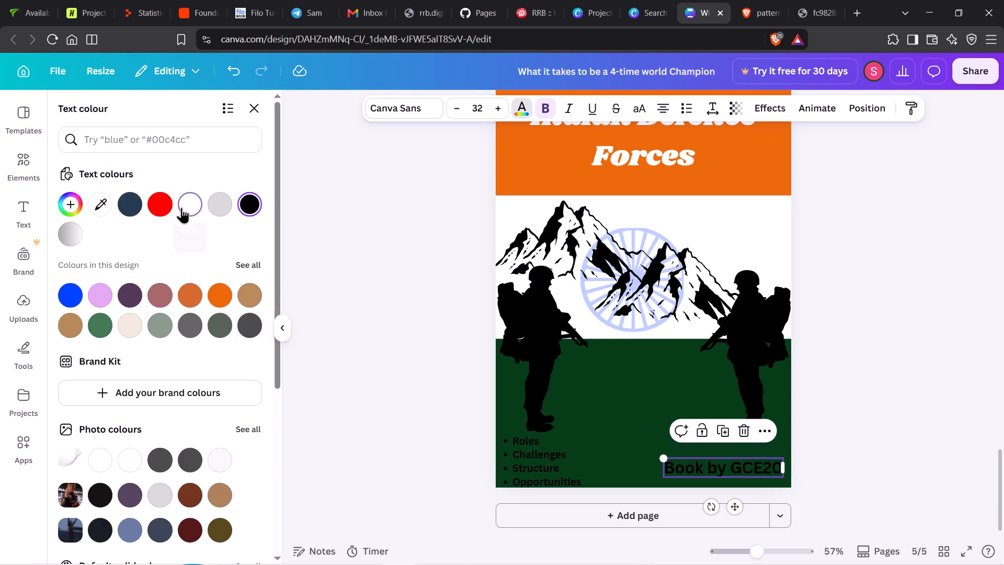
pyautogui.click(831, 406)
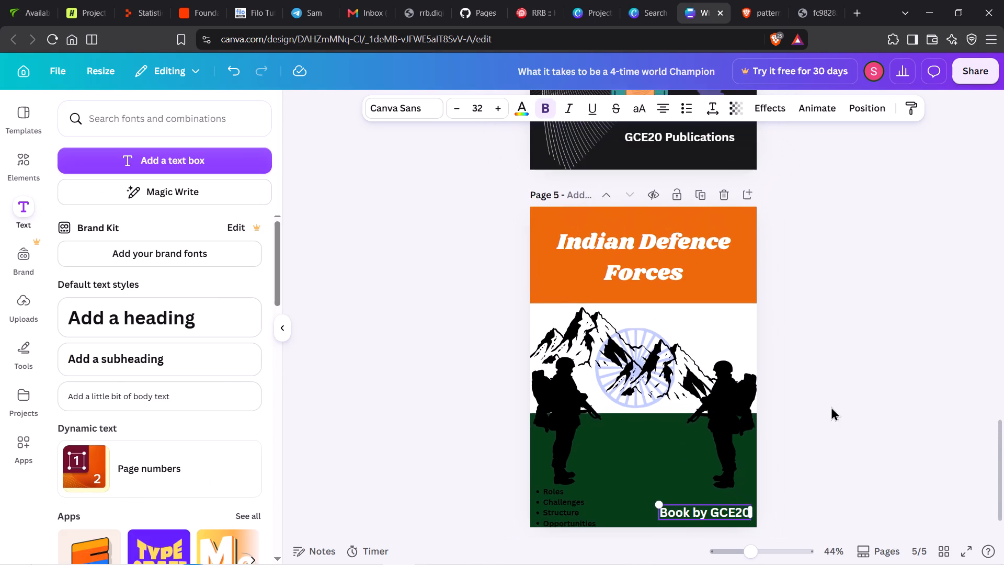
pyautogui.click(831, 406)
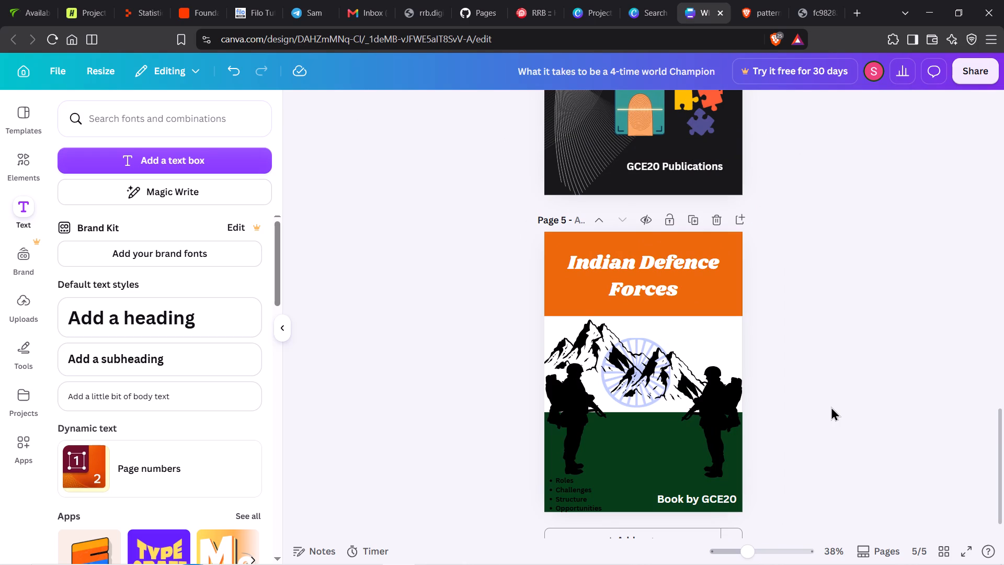
# Nudge the bulleted topic list slightly up from page 5's bottom edge.
pyautogui.scroll(5, 831, 406)
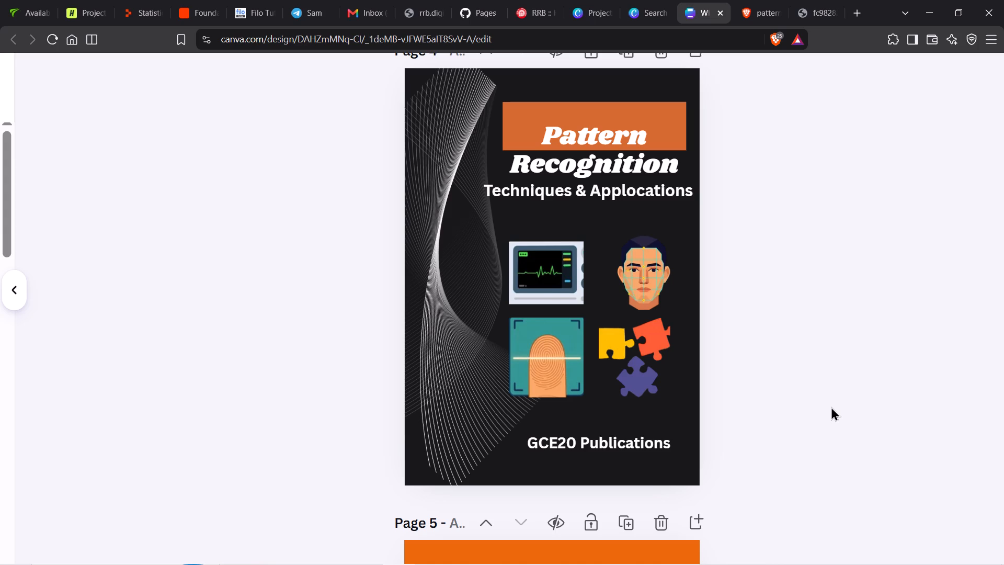
pyautogui.scroll(-2, 831, 406)
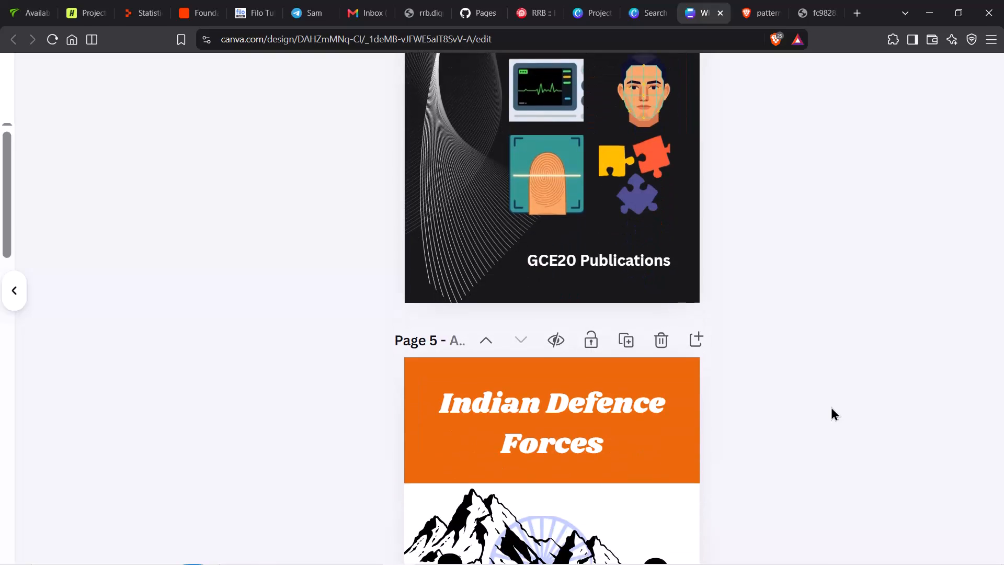
pyautogui.scroll(-5, 831, 406)
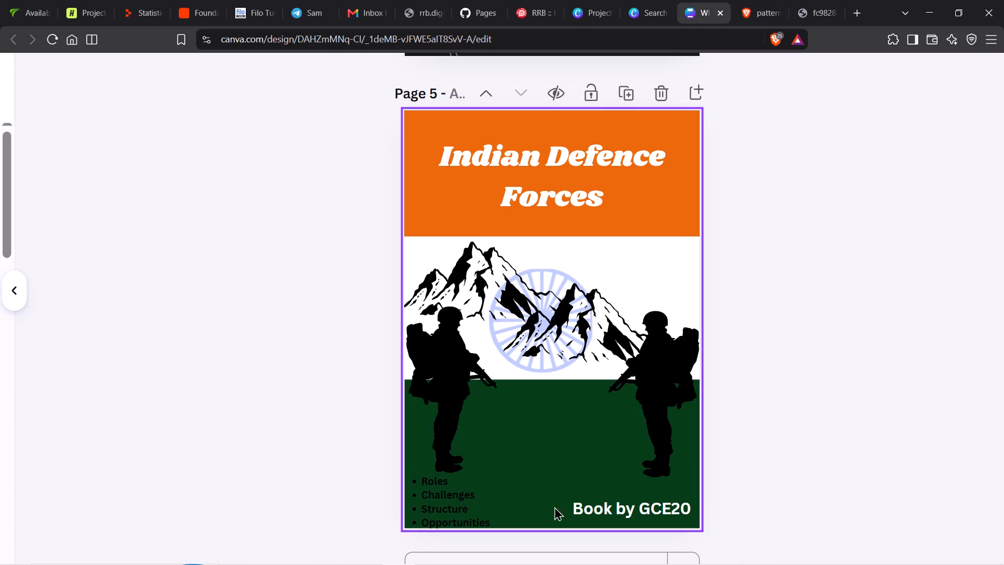
pyautogui.moveTo(472, 506); pyautogui.dragTo(472, 501)
pyautogui.click(876, 449)
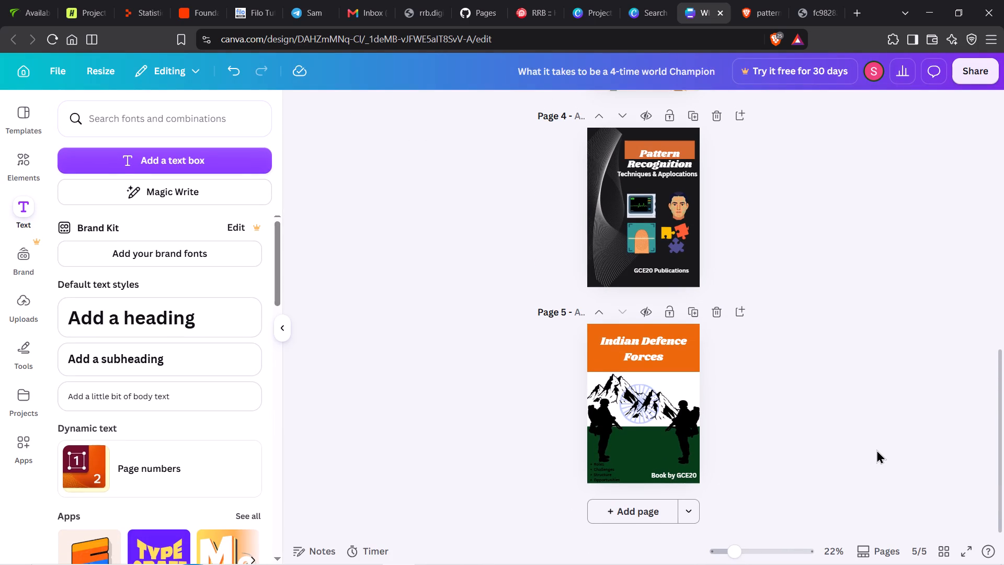
# Review the overall layout of the Indian Defence Forces cover at different zoom levels, alongside the Pattern Recognition cover on page 4.
pyautogui.scroll(1, 876, 449)
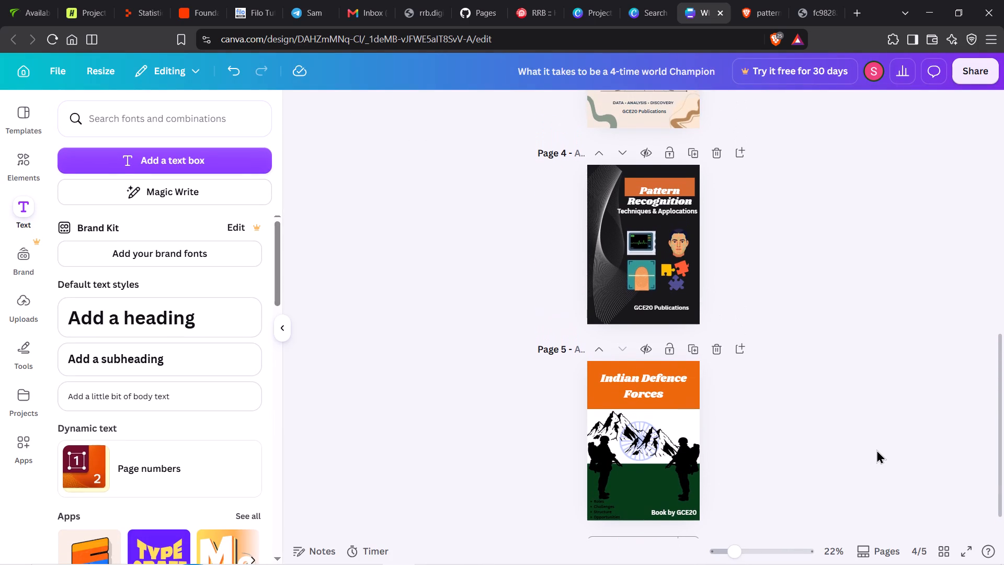
pyautogui.scroll(1, 876, 449)
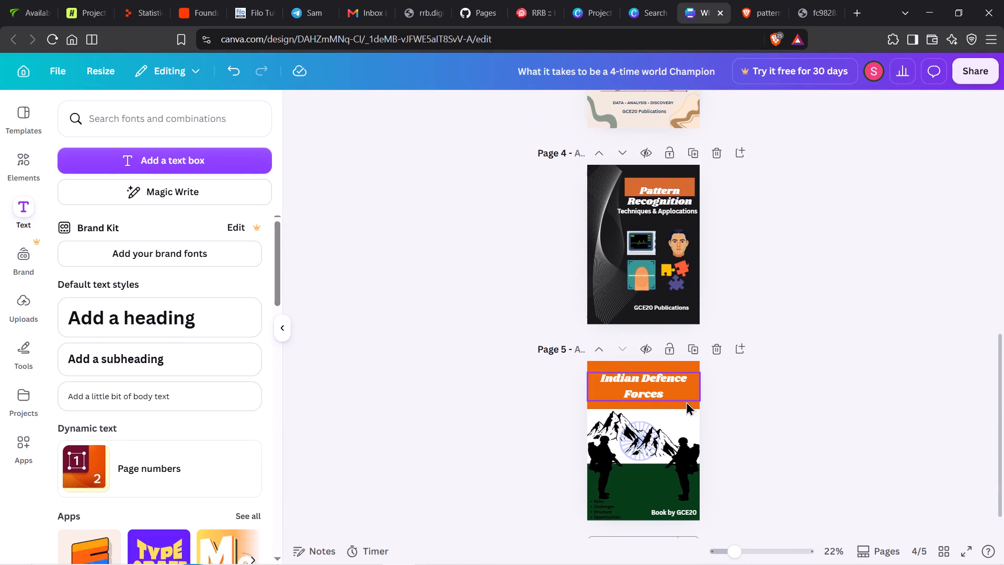
pyautogui.click(703, 410)
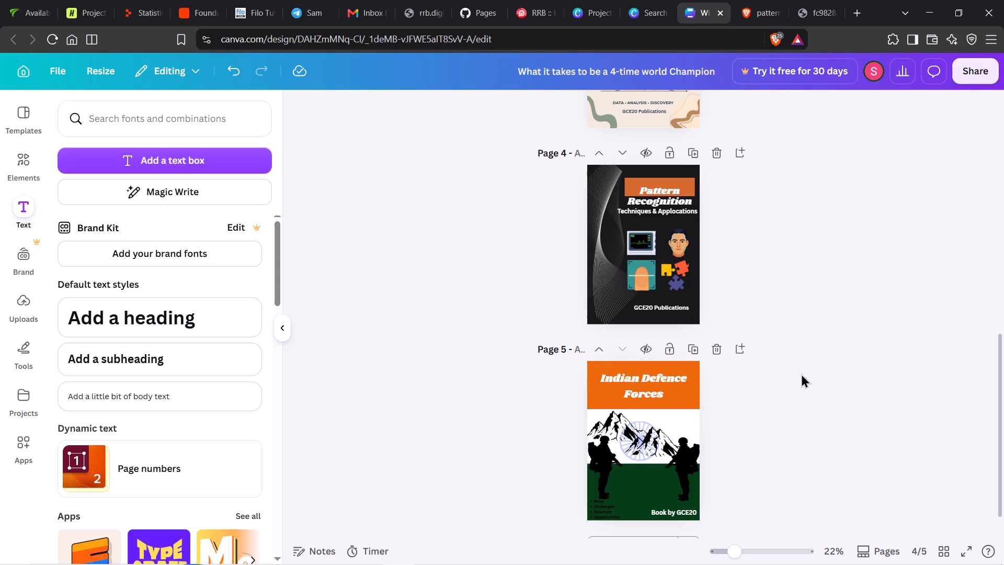
pyautogui.hscroll(-1, 801, 374)
pyautogui.scroll(-2, 801, 374)
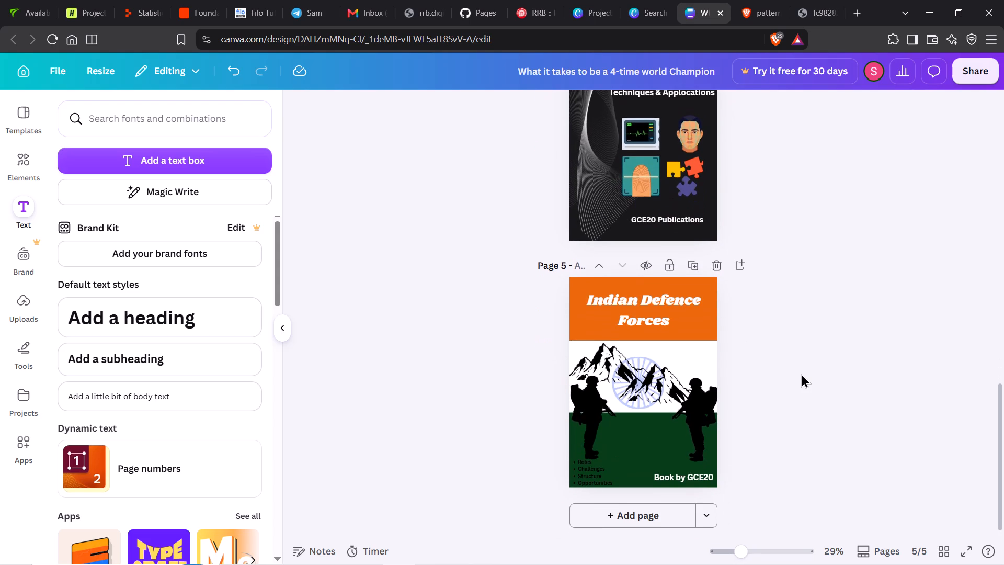
pyautogui.hscroll(-2, 801, 374)
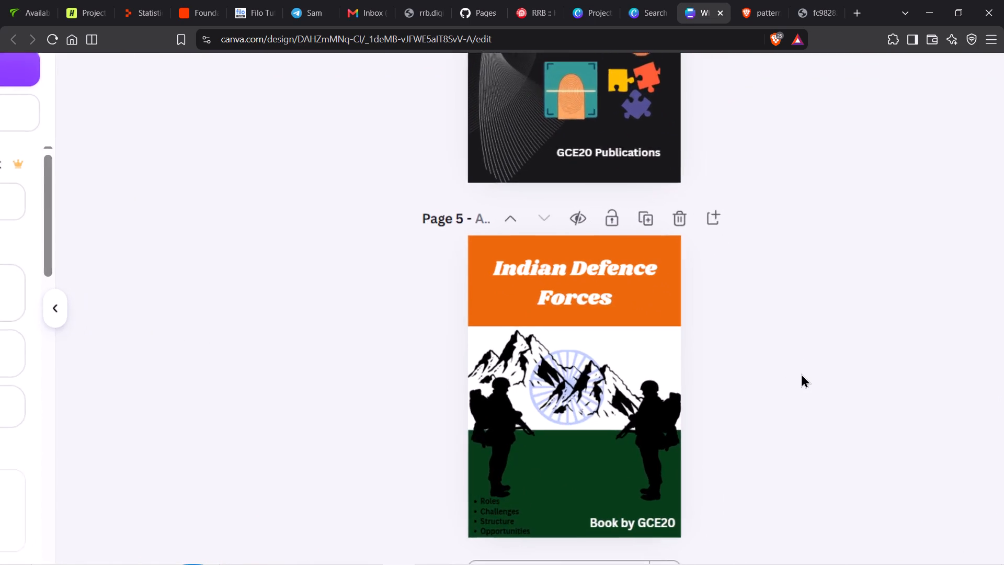
pyautogui.hscroll(-1, 801, 374)
pyautogui.hscroll(1, 801, 374)
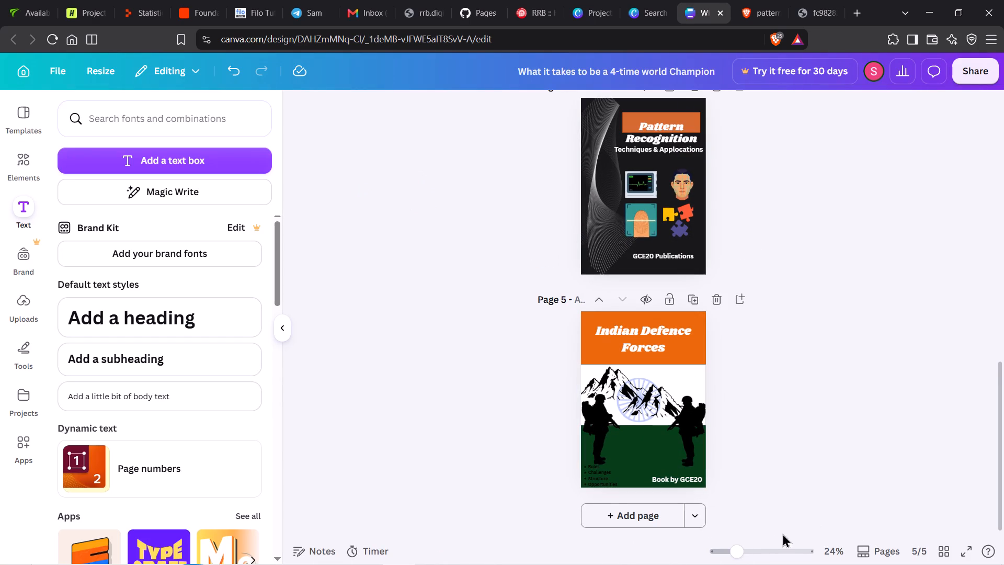
pyautogui.moveTo(738, 550); pyautogui.dragTo(765, 553)
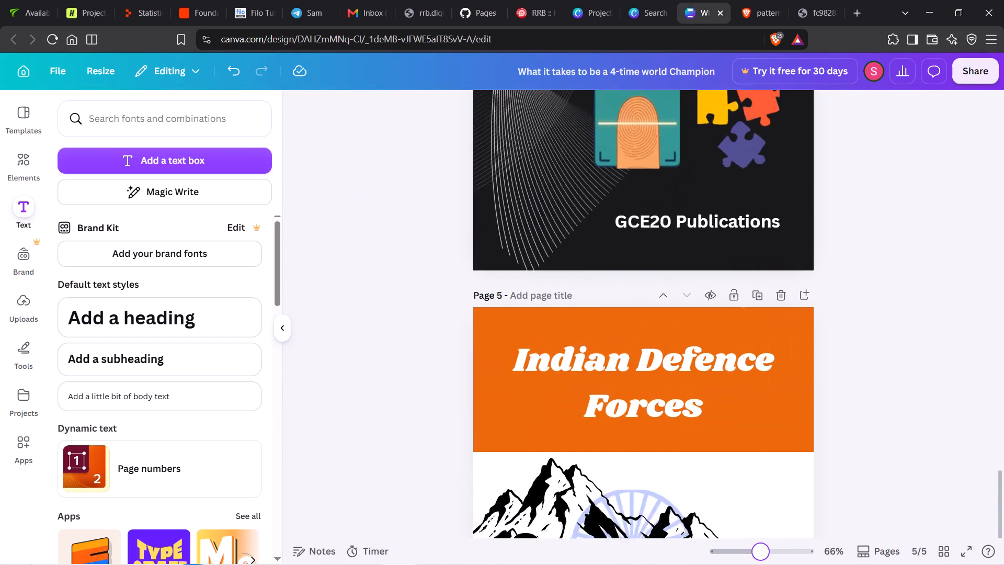
pyautogui.moveTo(765, 553); pyautogui.dragTo(756, 557)
pyautogui.scroll(-1, 726, 389)
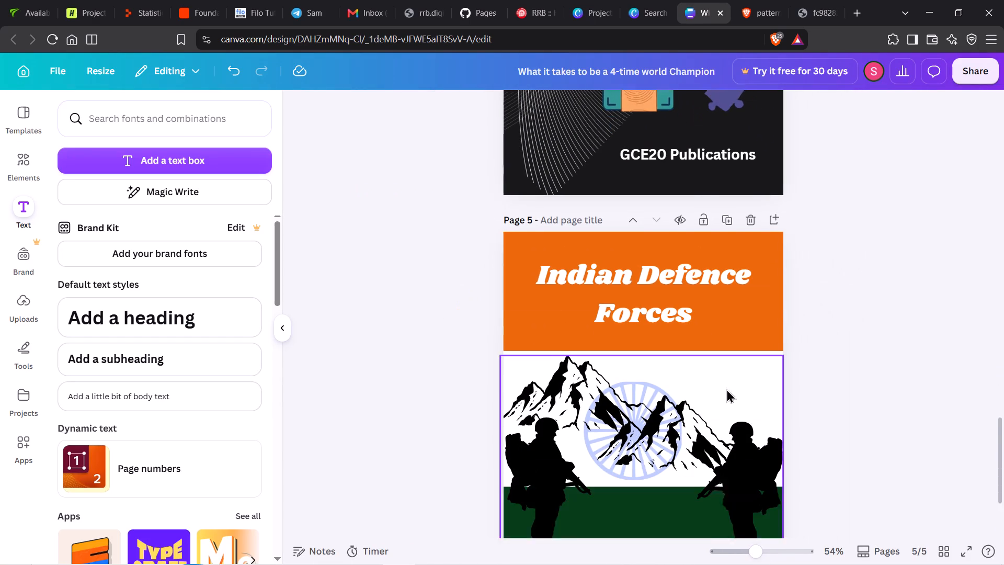
pyautogui.scroll(-2, 726, 389)
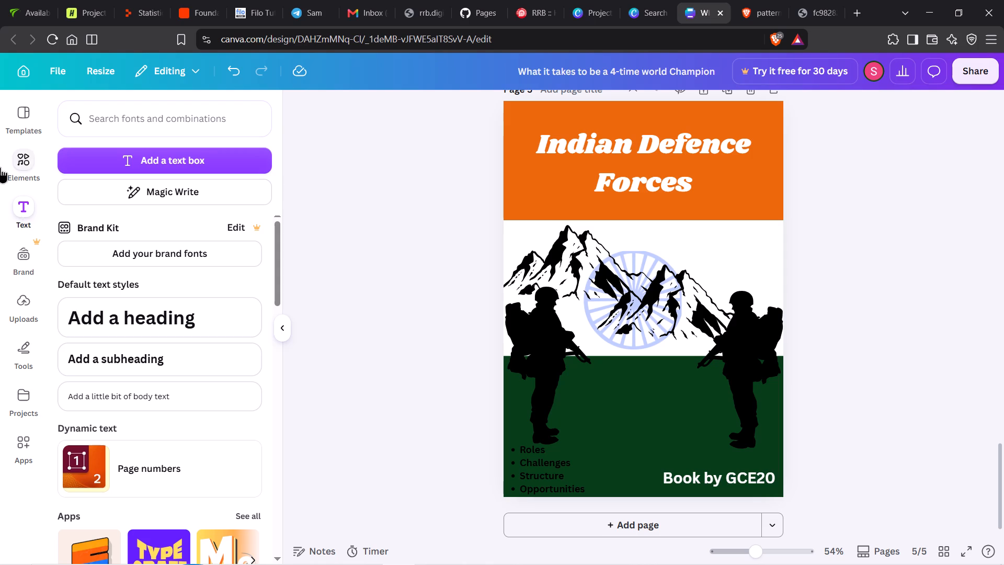
# Browse the existing "ashok chakra" graphics results for further elements that could suit the page 5 cover.
pyautogui.click(21, 164)
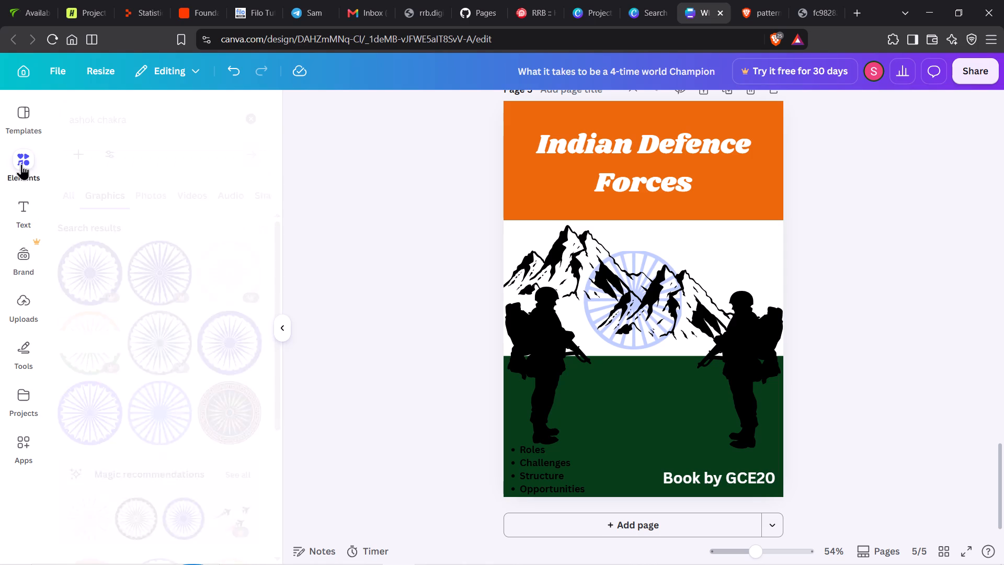
pyautogui.scroll(-2, 151, 347)
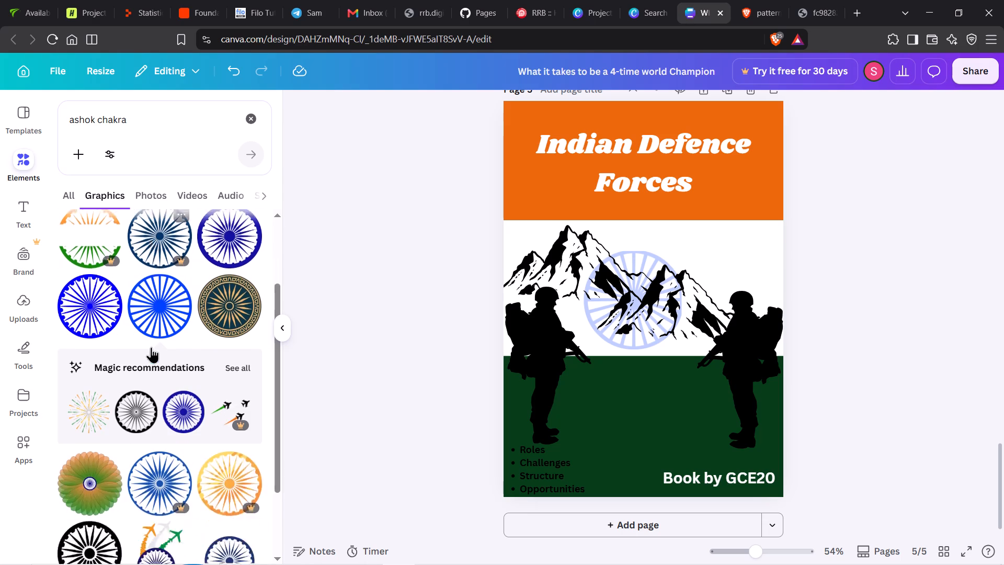
pyautogui.scroll(-2, 151, 347)
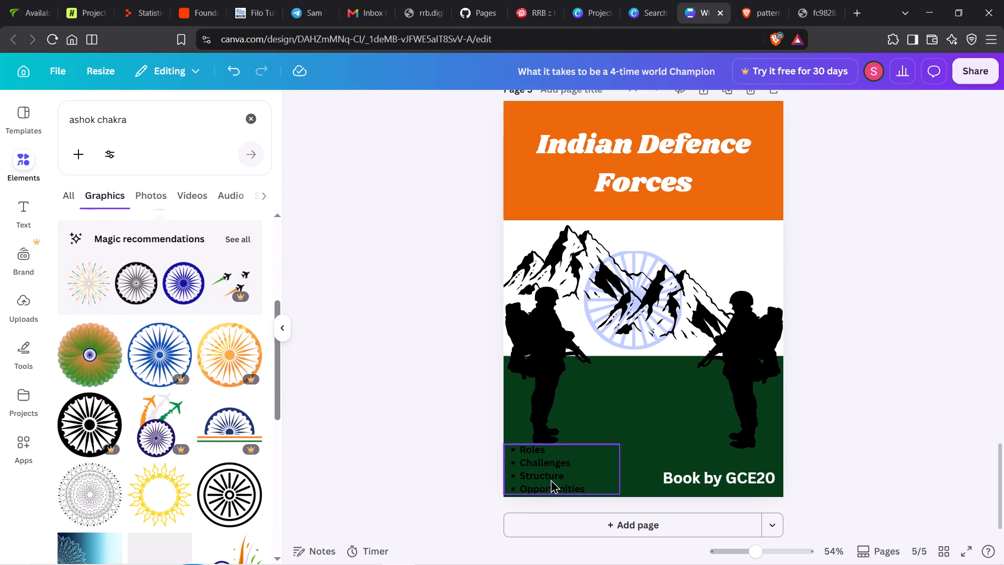
pyautogui.scroll(-3, 199, 517)
pyautogui.scroll(1, 199, 517)
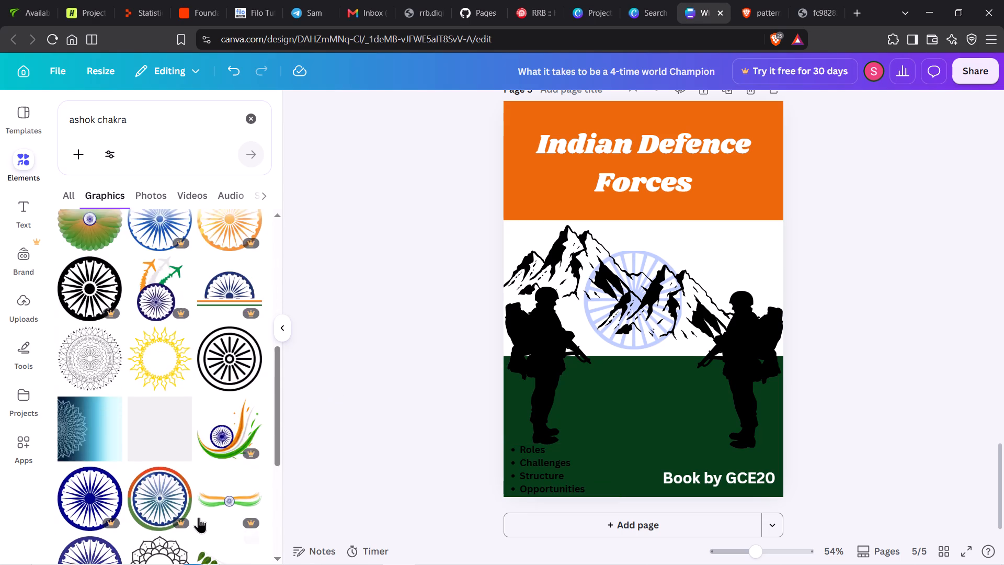
pyautogui.scroll(7, 199, 517)
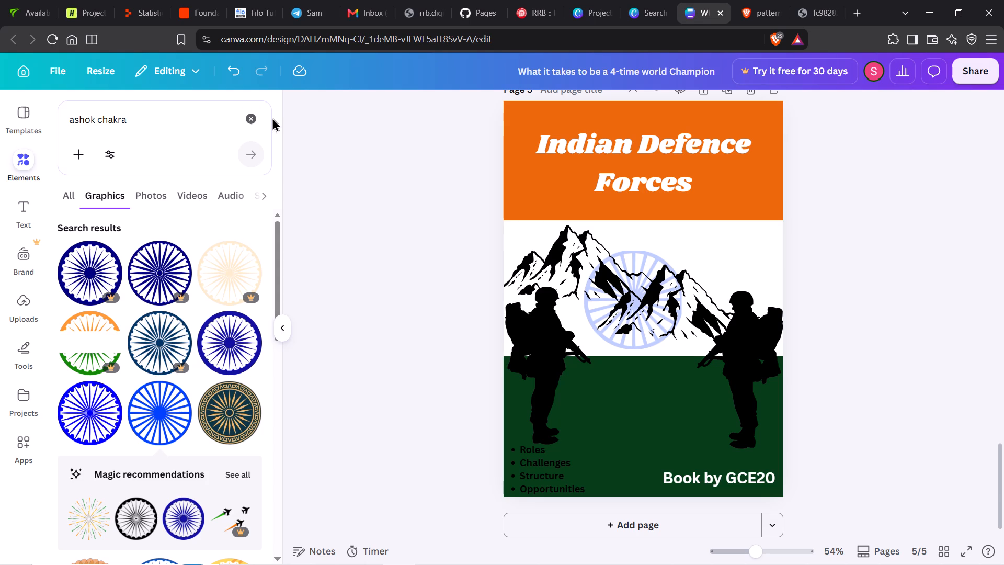
# Replace the "ashok chakra" query and search the elements library for "frames".
pyautogui.click(254, 119)
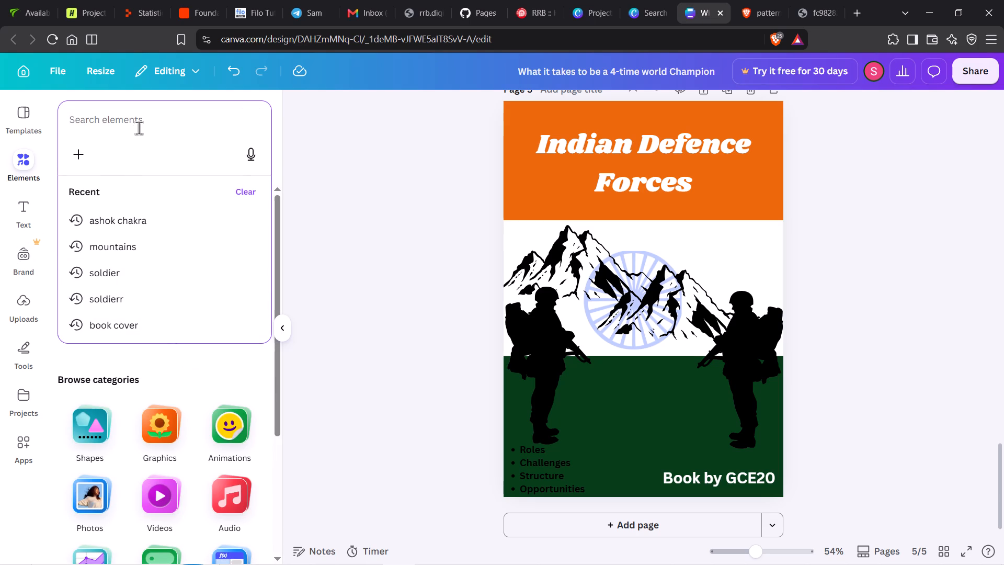
pyautogui.write('fra')
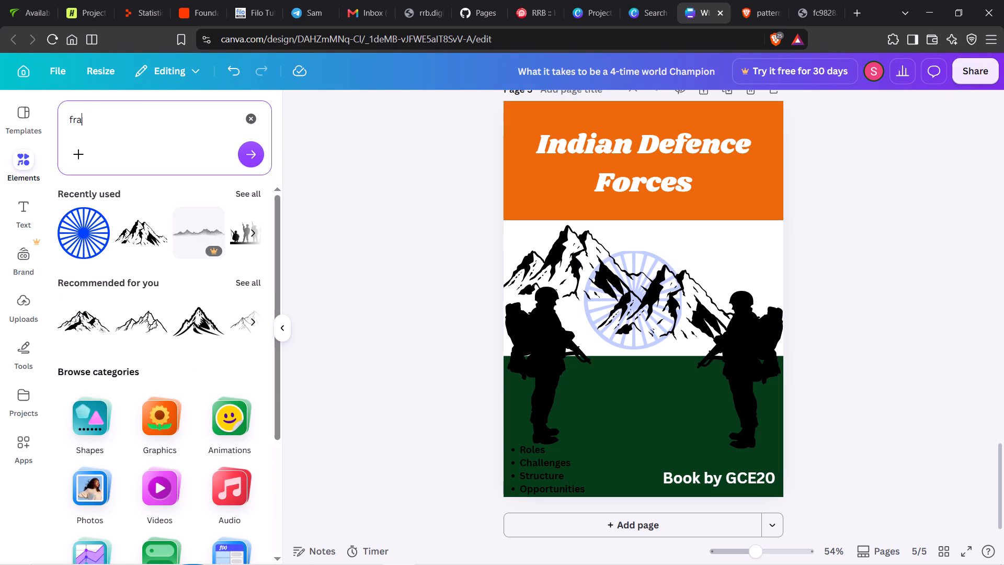
pyautogui.write('mes')
pyautogui.press('Return')
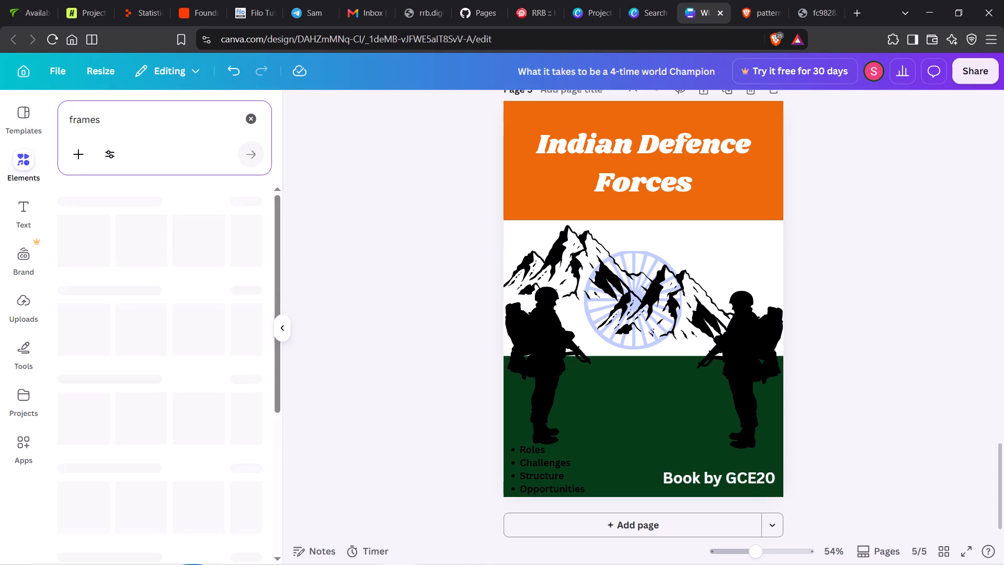
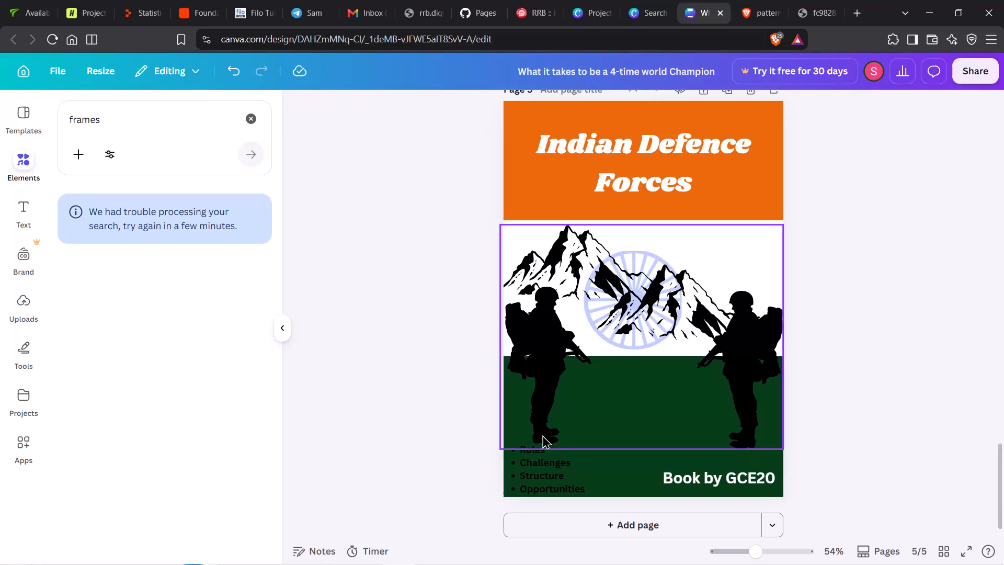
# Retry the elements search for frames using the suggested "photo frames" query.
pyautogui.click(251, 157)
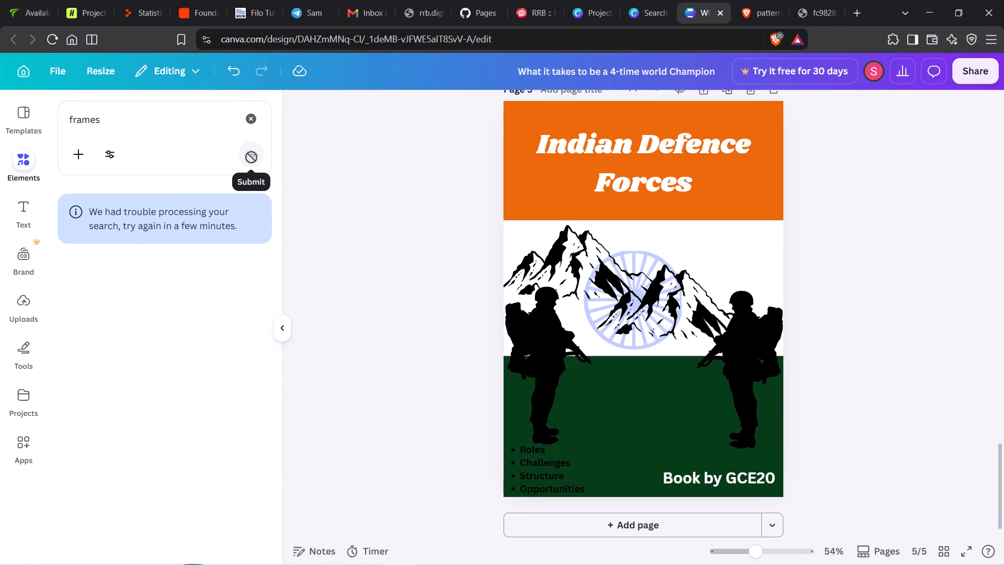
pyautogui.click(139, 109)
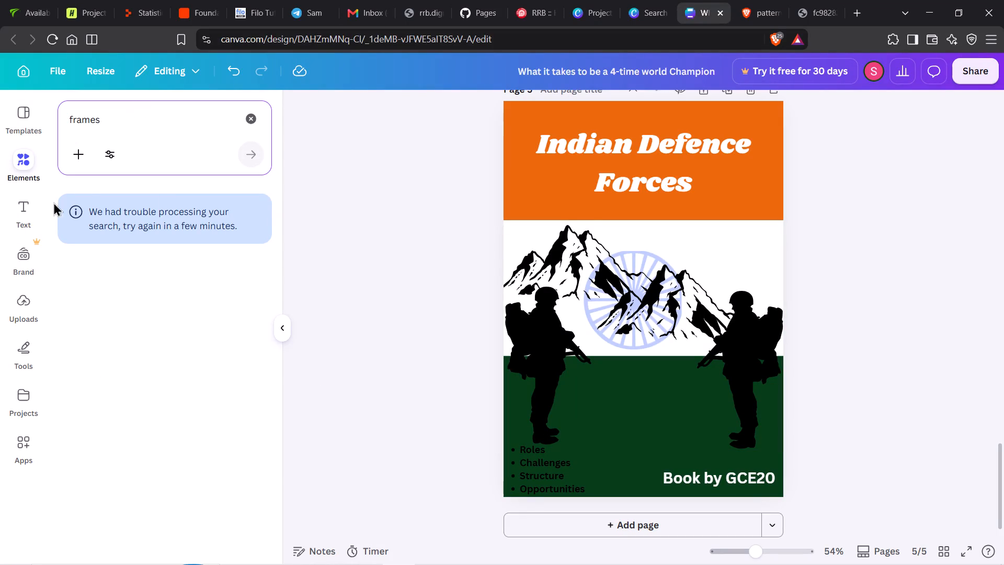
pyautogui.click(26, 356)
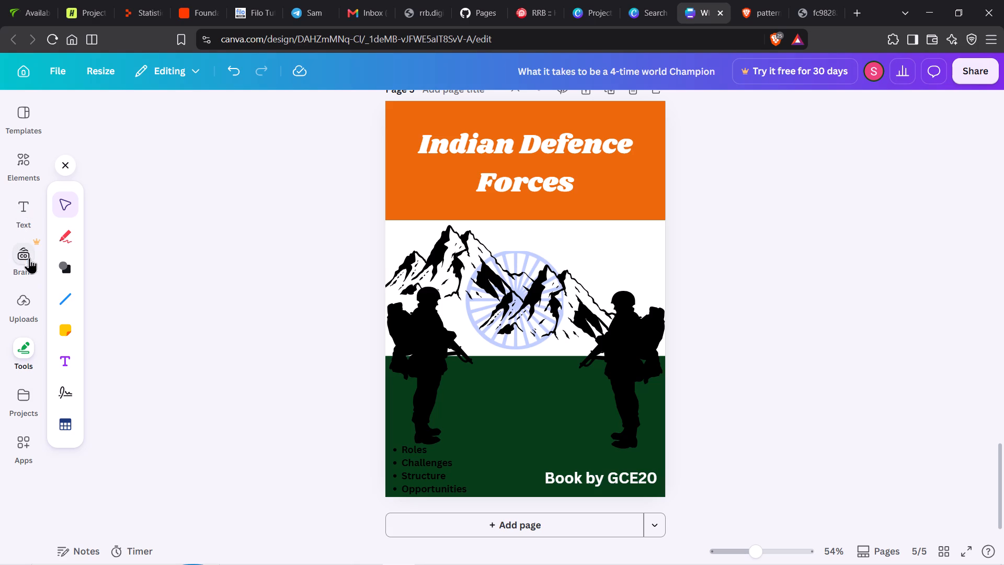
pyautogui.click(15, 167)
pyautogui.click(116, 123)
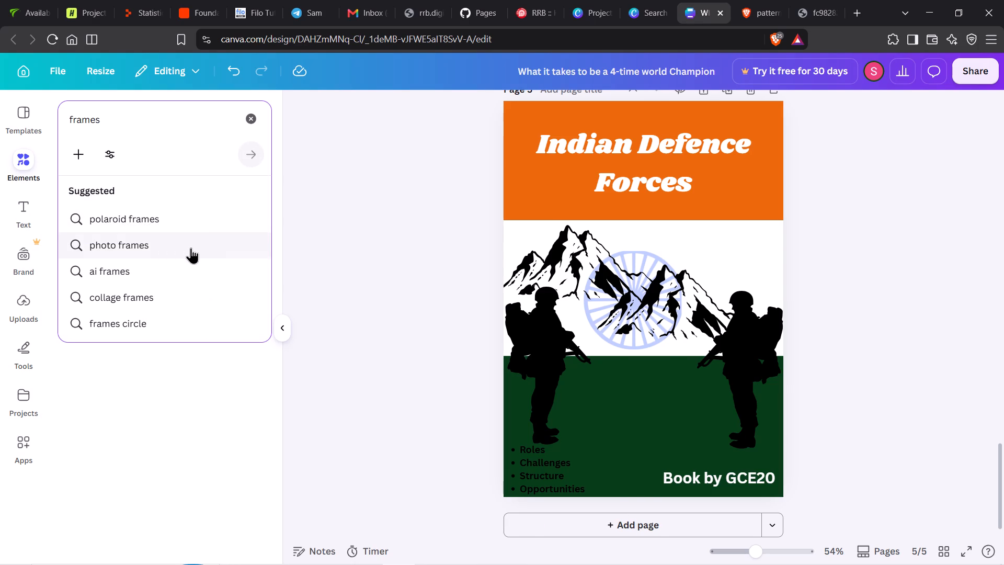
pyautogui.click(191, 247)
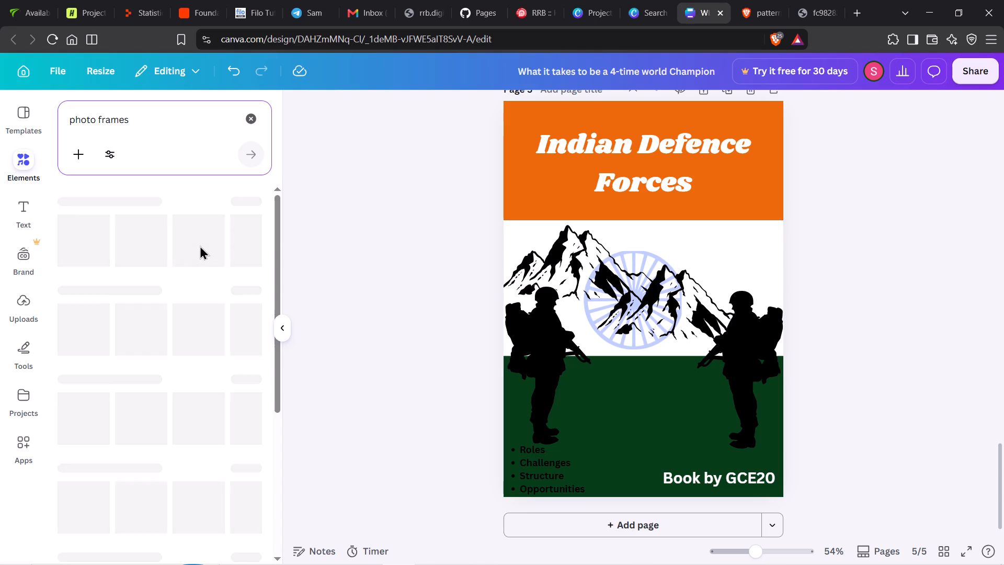
# Replace the query and search the elements library for "borders".
pyautogui.click(255, 122)
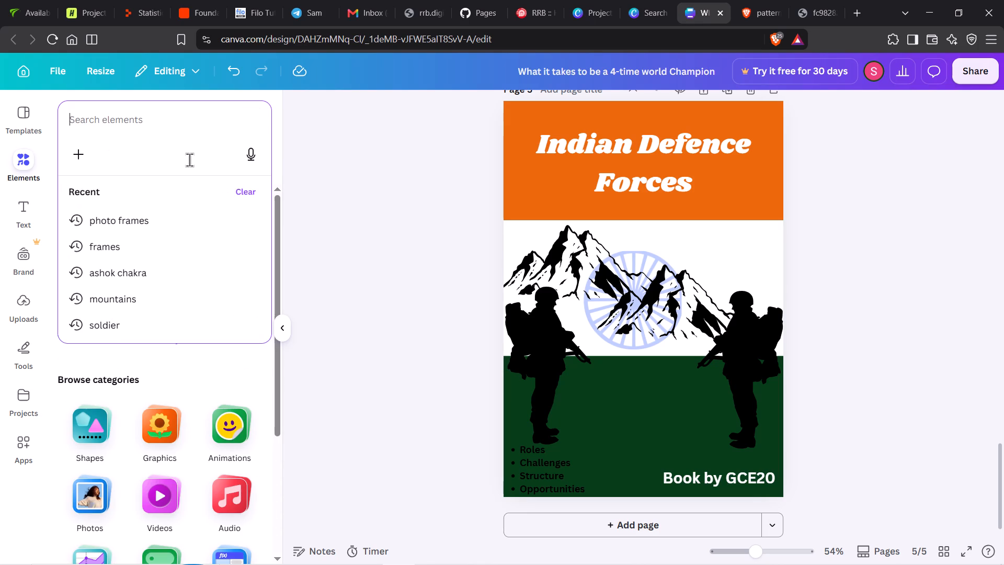
pyautogui.write('borders')
pyautogui.press('Return')
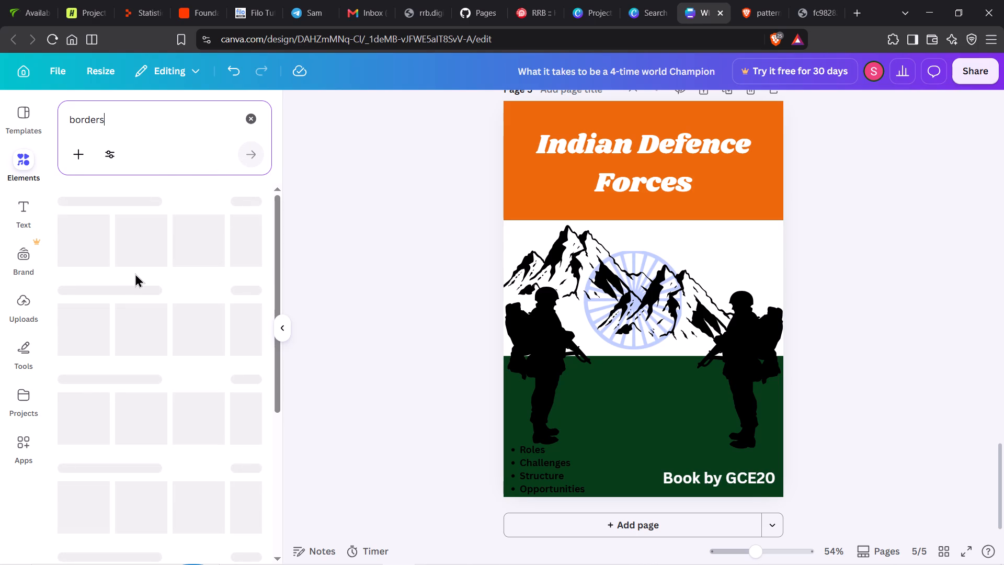
pyautogui.scroll(2, 135, 273)
# Move the mountains-and-soldiers group slightly up to meet the orange band and centre it horizontally on page 5.
pyautogui.click(545, 393)
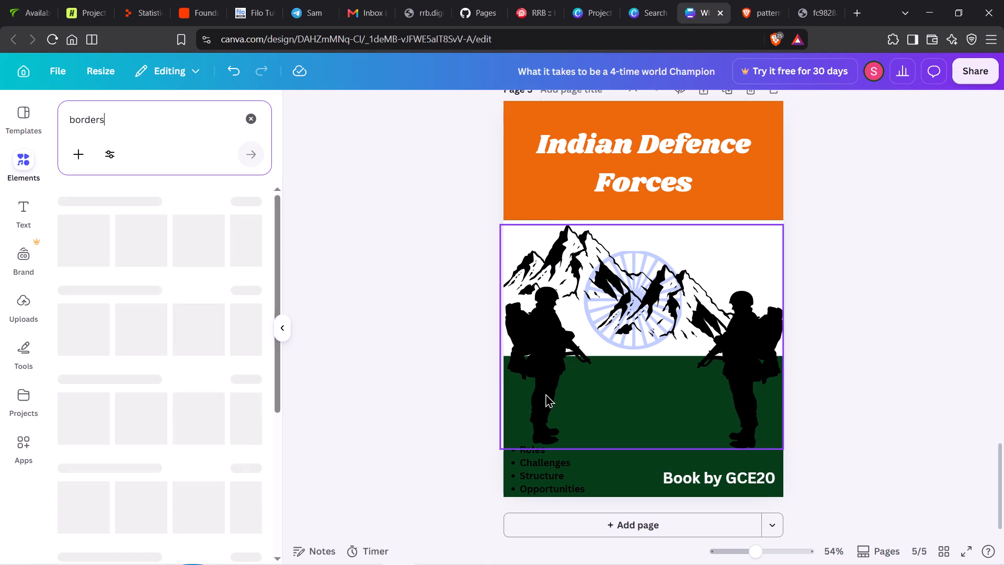
pyautogui.moveTo(545, 393); pyautogui.dragTo(545, 383)
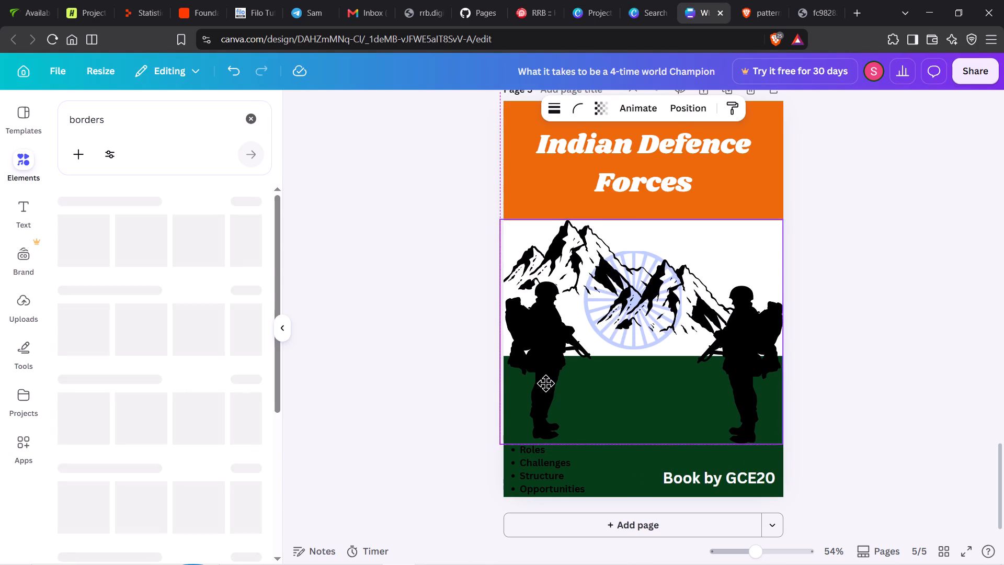
pyautogui.moveTo(545, 383); pyautogui.dragTo(547, 387)
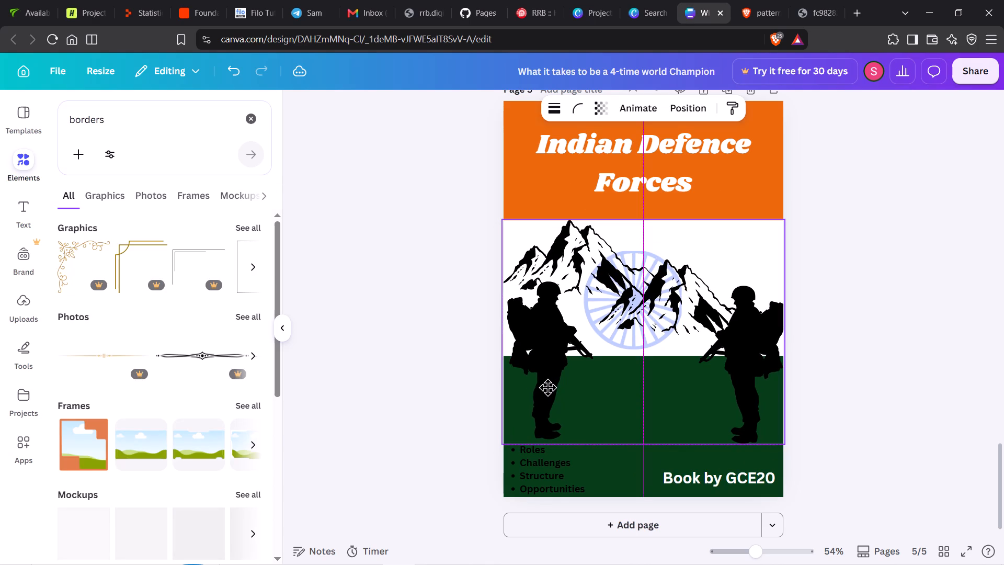
pyautogui.moveTo(547, 387); pyautogui.dragTo(547, 387)
# Shift the bulleted topic list slightly right and up from page 5's bottom edge.
pyautogui.moveTo(545, 463); pyautogui.dragTo(549, 460)
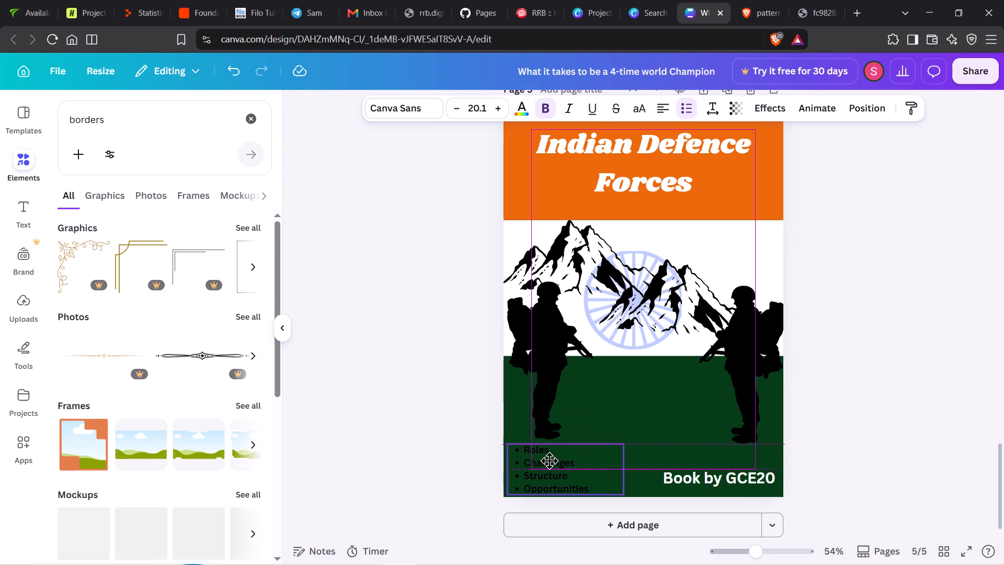
pyautogui.moveTo(549, 460); pyautogui.dragTo(549, 458)
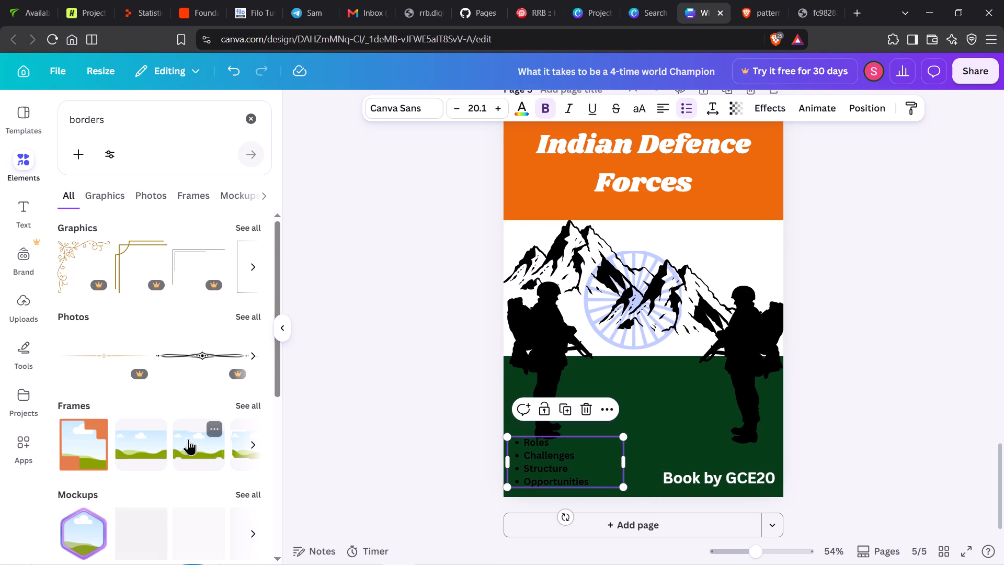
# Show the full set of graphics results for "borders" and browse through them.
pyautogui.hscroll(-1, 239, 277)
pyautogui.click(254, 266)
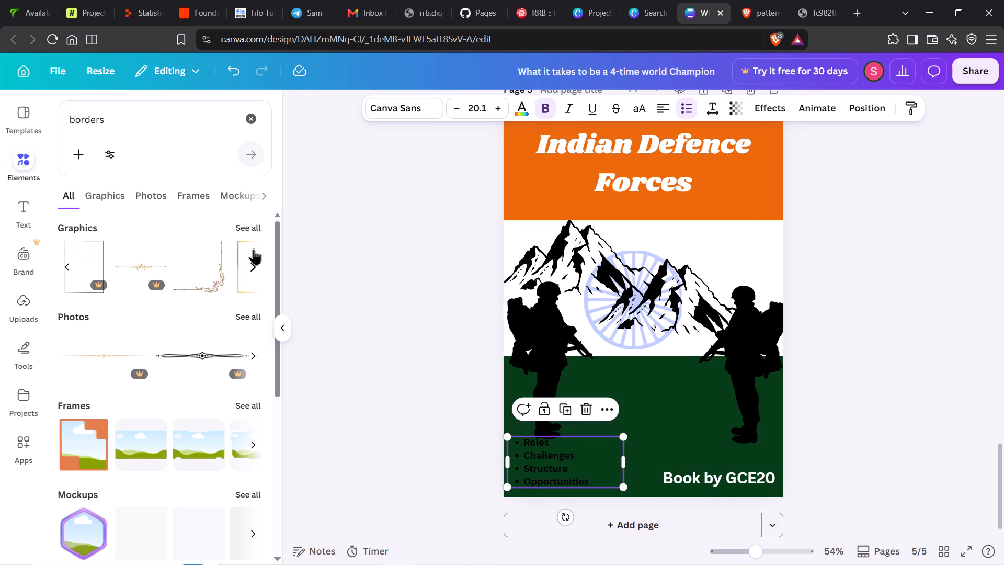
pyautogui.click(258, 227)
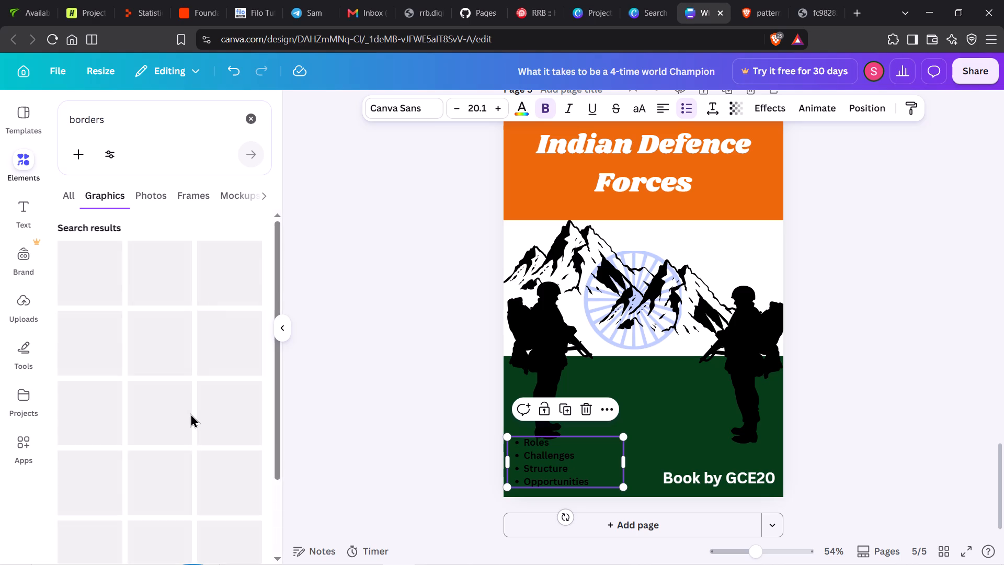
pyautogui.scroll(-1, 190, 413)
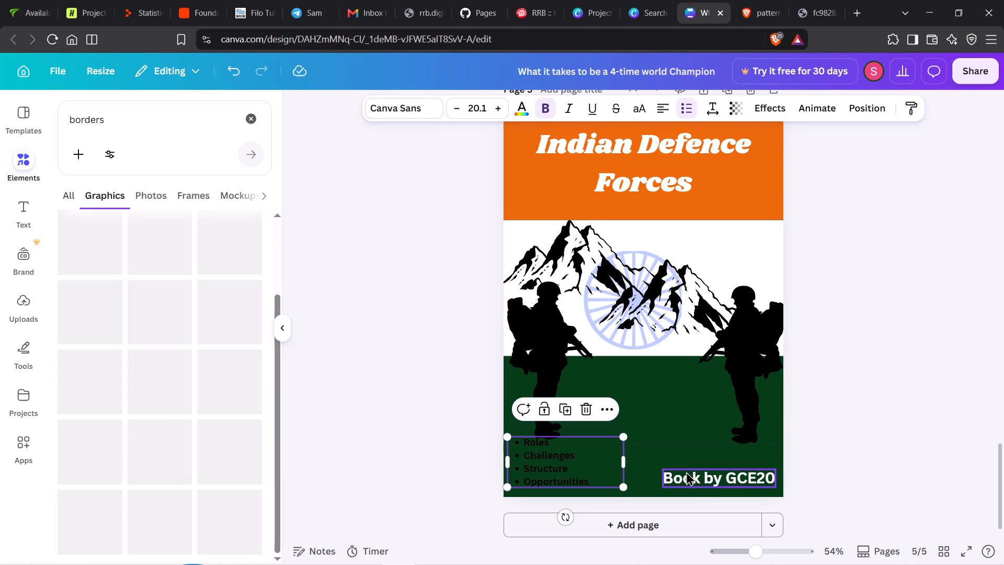
# Change the text colour of the "Indian Defence Forces" title to black.
pyautogui.click(692, 163)
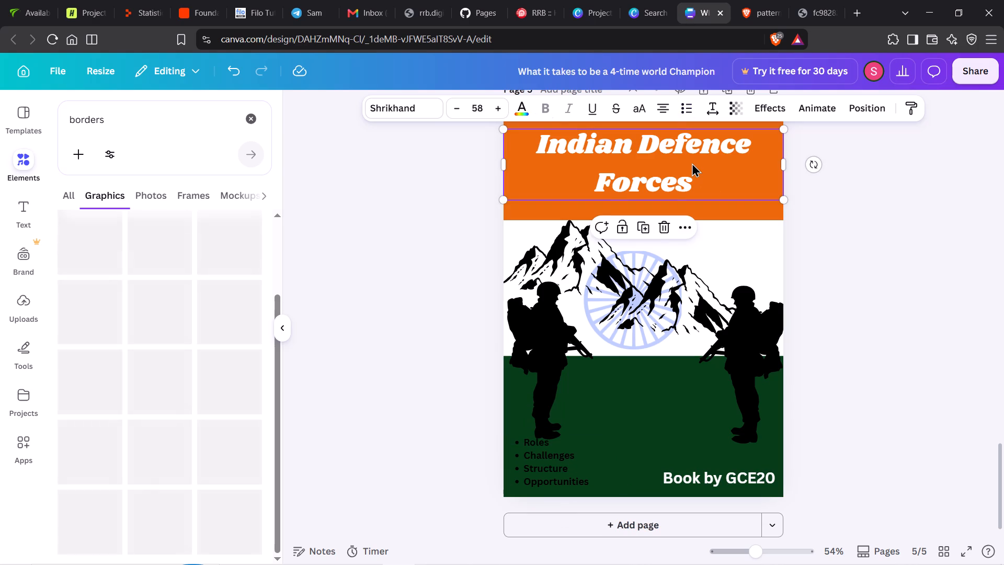
pyautogui.click(523, 112)
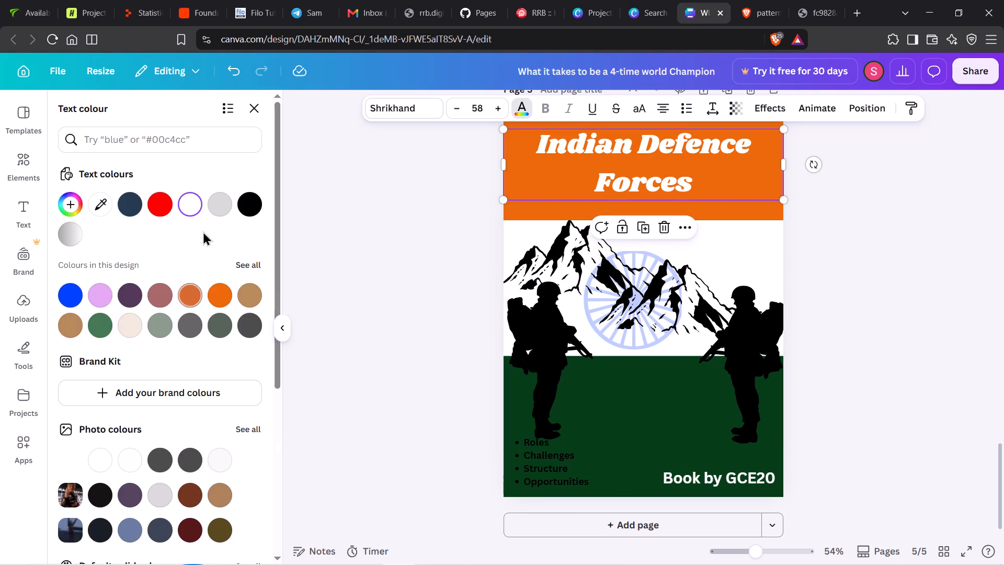
pyautogui.click(153, 205)
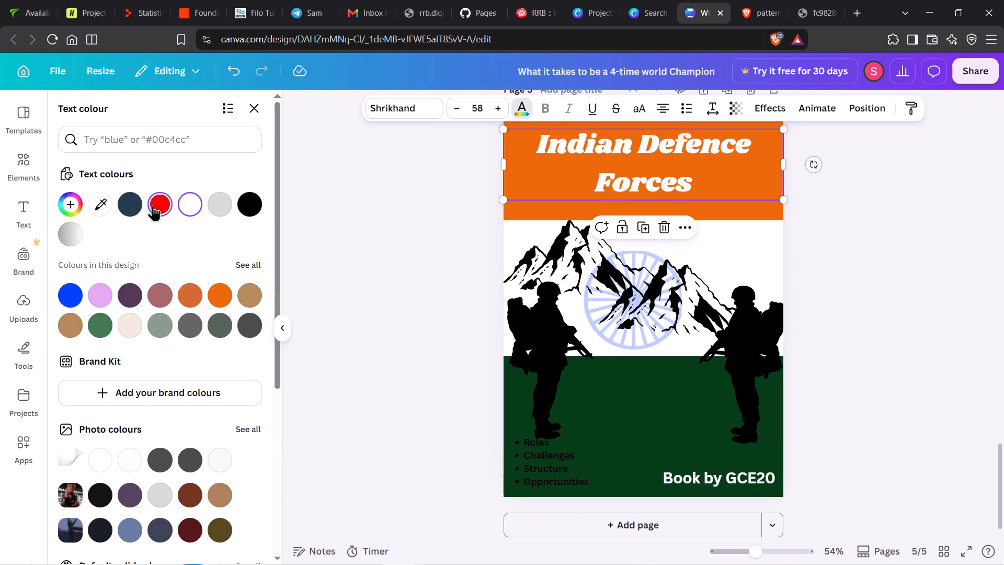
pyautogui.click(255, 207)
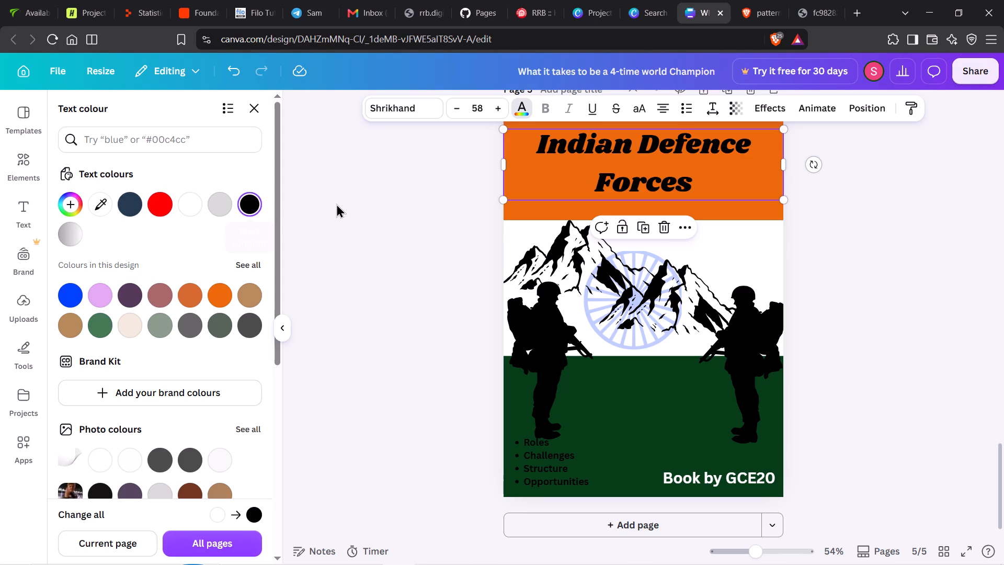
pyautogui.click(405, 269)
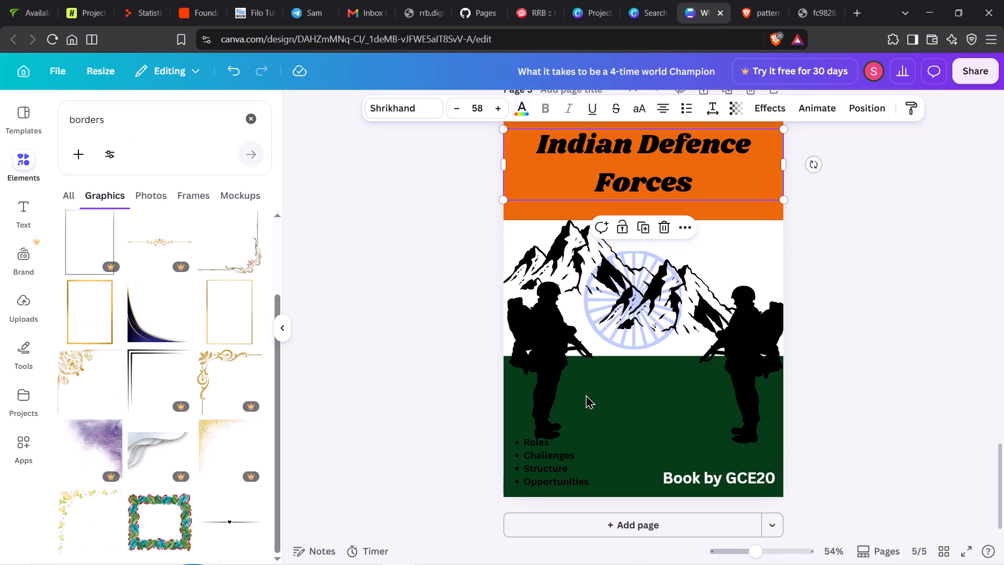
# Change the text colour of the "Book by GCE20" credit to black.
pyautogui.click(690, 475)
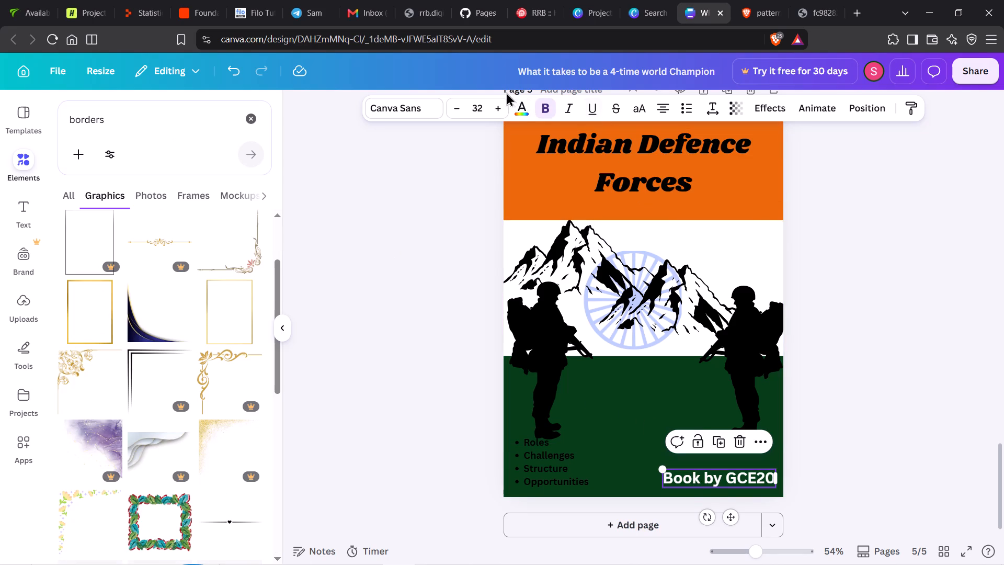
pyautogui.click(523, 106)
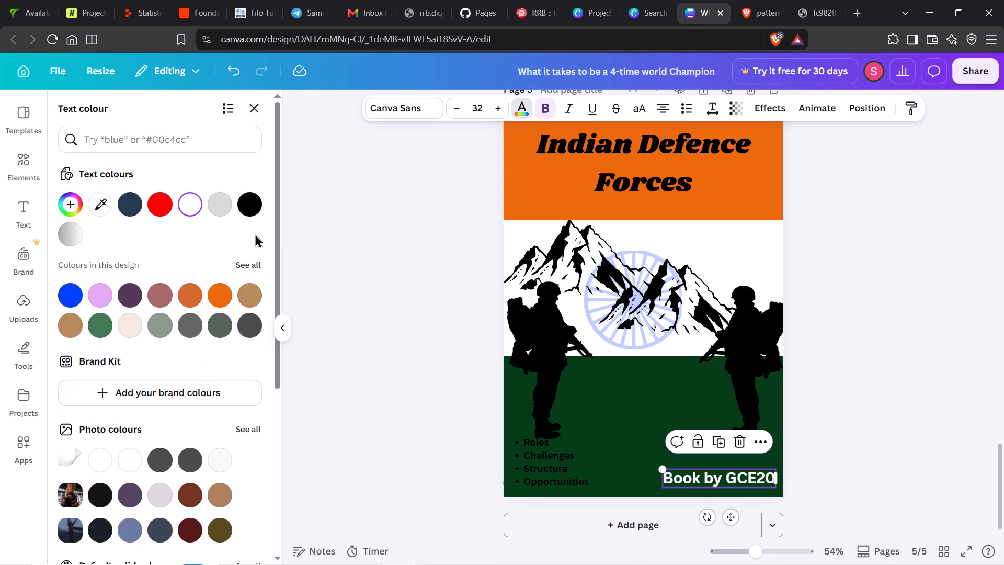
pyautogui.click(250, 215)
pyautogui.click(325, 287)
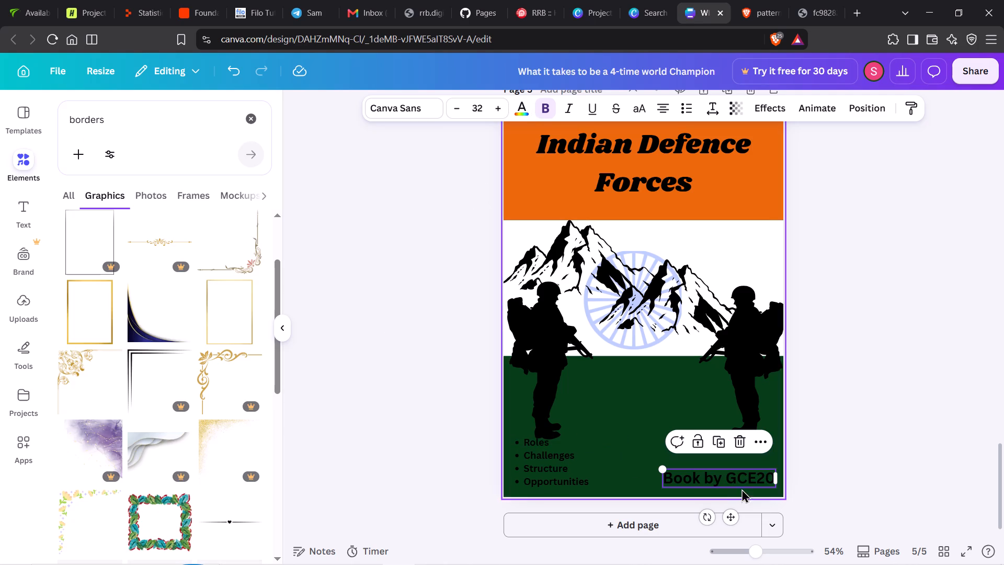
# Add the navy-and-gold curved corner border graphic and place it in page 5's bottom-left corner.
pyautogui.scroll(-1, 172, 369)
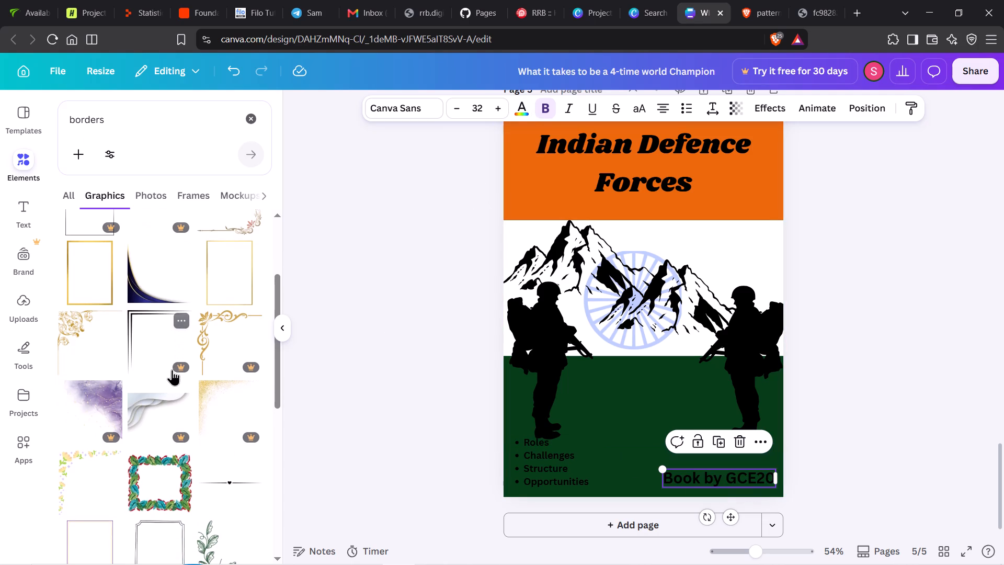
pyautogui.scroll(-1, 172, 369)
pyautogui.click(153, 292)
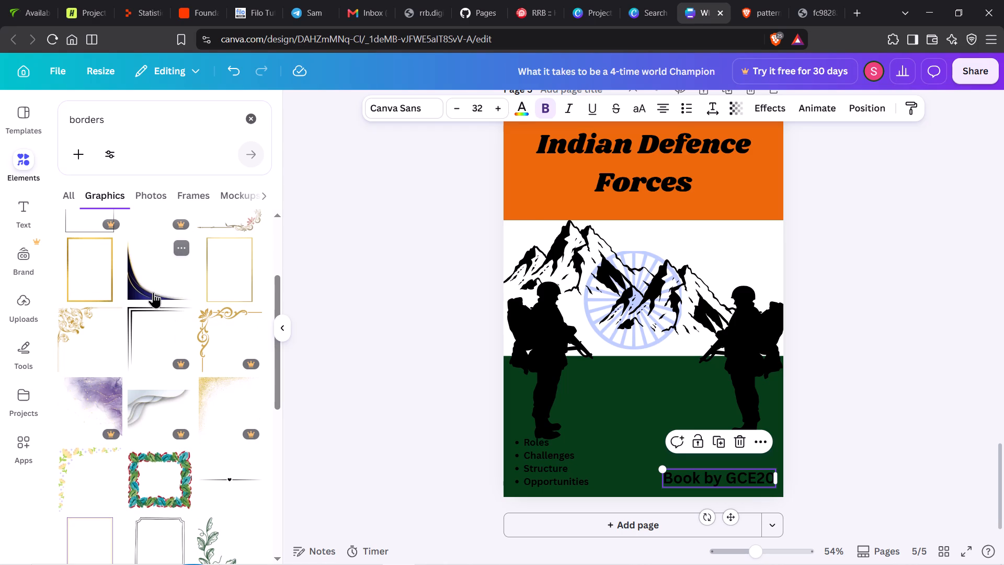
pyautogui.moveTo(583, 375); pyautogui.dragTo(578, 380)
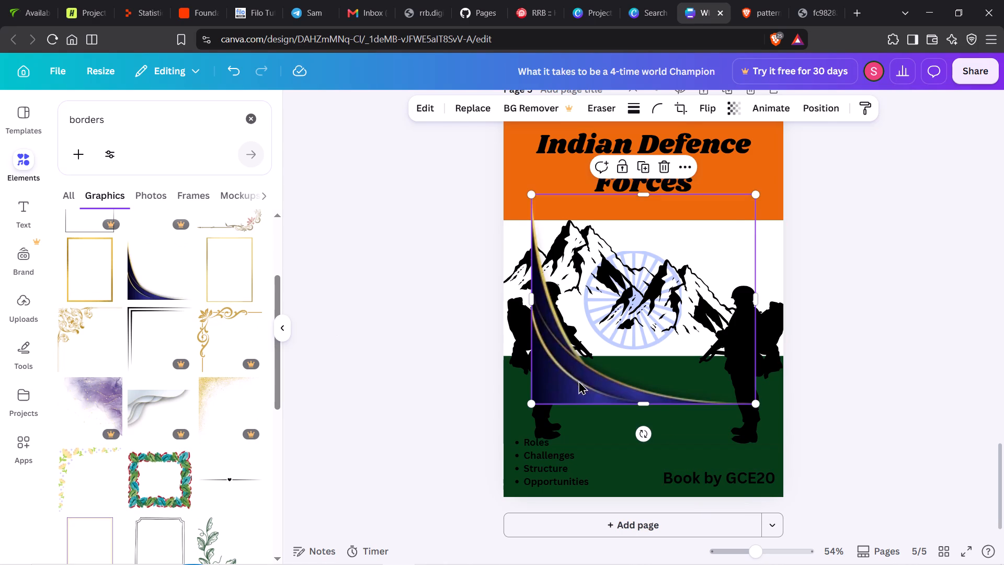
pyautogui.moveTo(578, 380); pyautogui.dragTo(554, 479)
# Move the bulleted topic list right and slightly up, clear of the navy-and-gold corner border.
pyautogui.moveTo(554, 479); pyautogui.dragTo(592, 476)
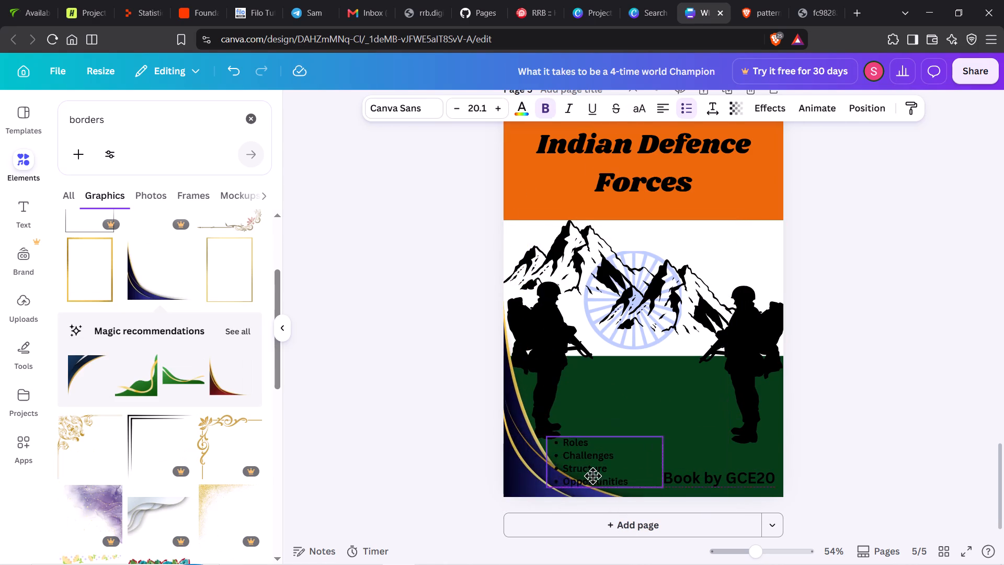
pyautogui.moveTo(592, 476); pyautogui.dragTo(608, 470)
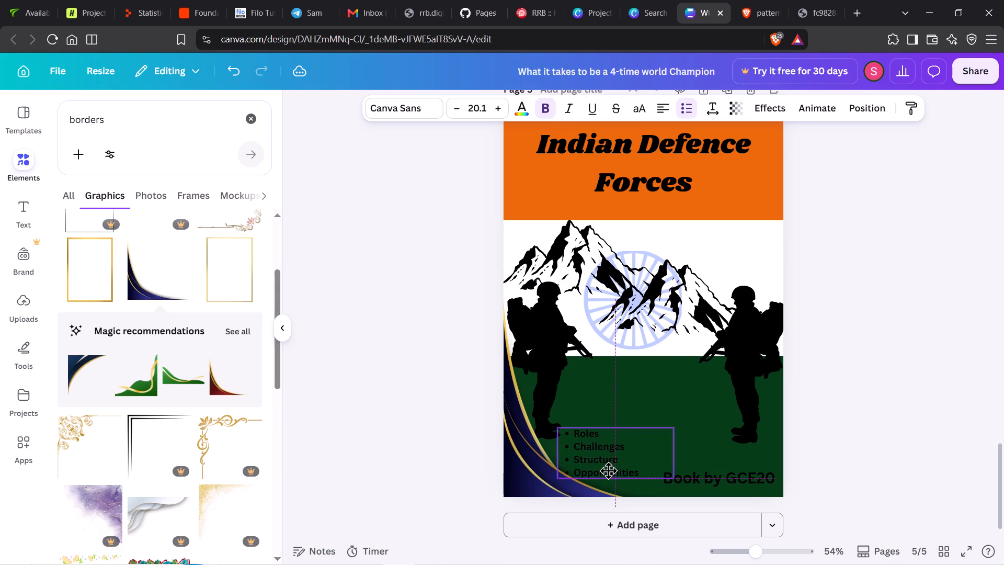
pyautogui.moveTo(608, 470); pyautogui.dragTo(609, 470)
# Duplicate the navy-and-gold corner border on page 5 and flip the copy vertically and horizontally.
pyautogui.click(534, 477)
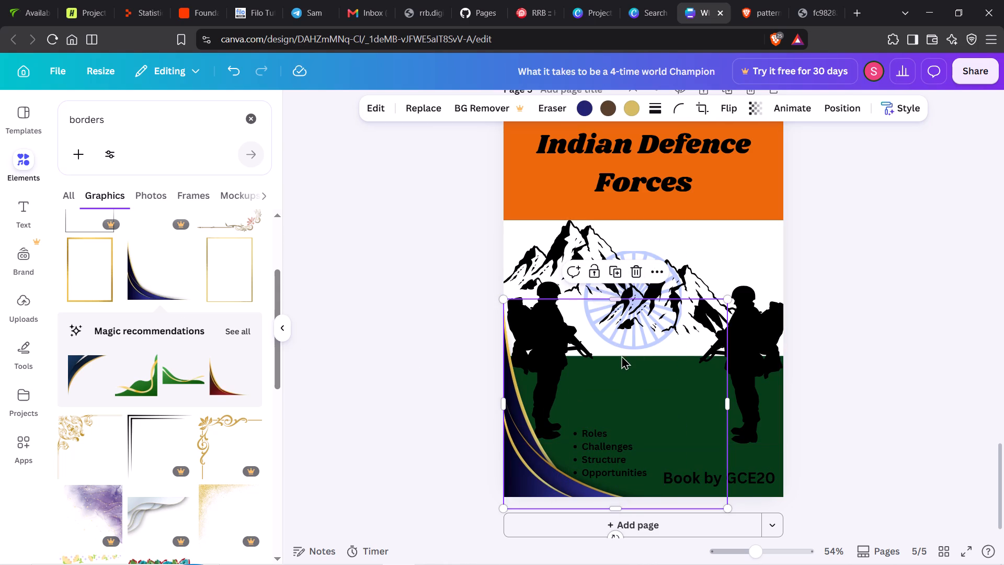
pyautogui.click(615, 278)
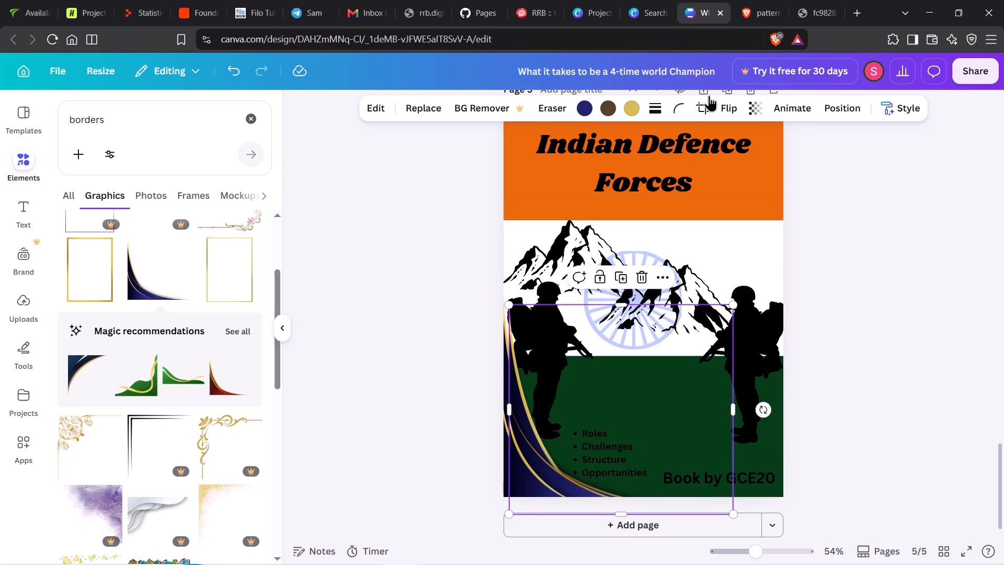
pyautogui.click(723, 105)
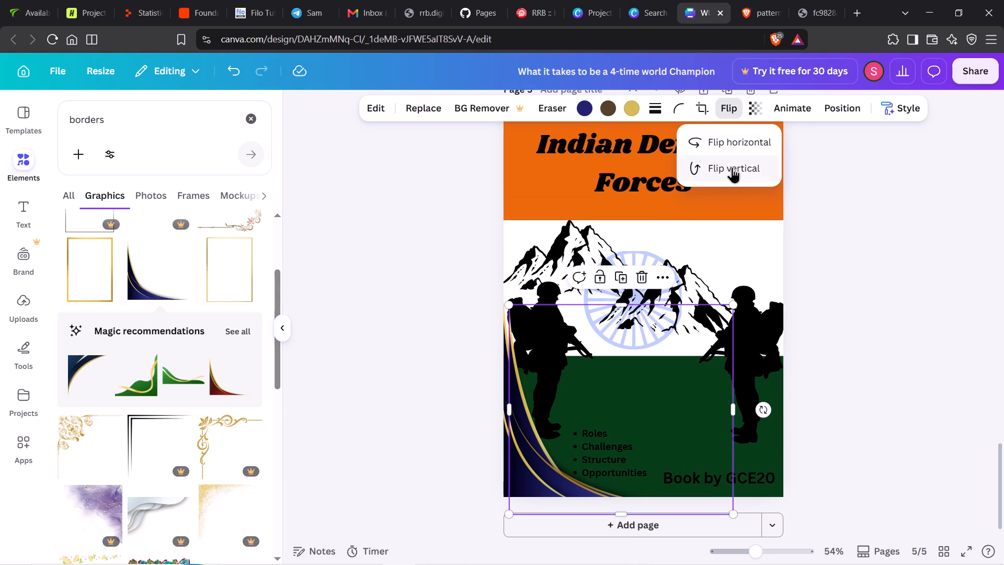
pyautogui.click(732, 166)
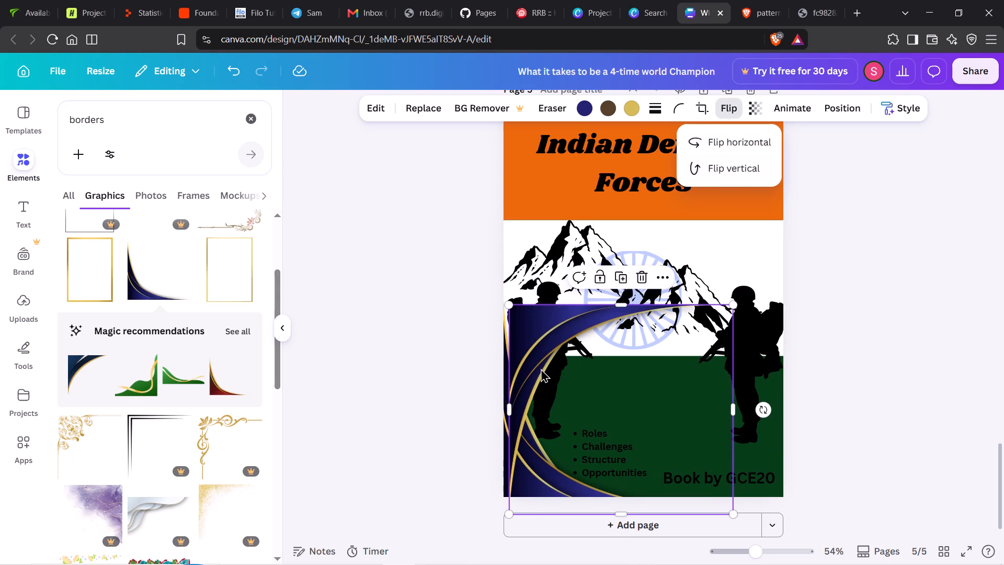
pyautogui.moveTo(538, 351); pyautogui.dragTo(626, 261)
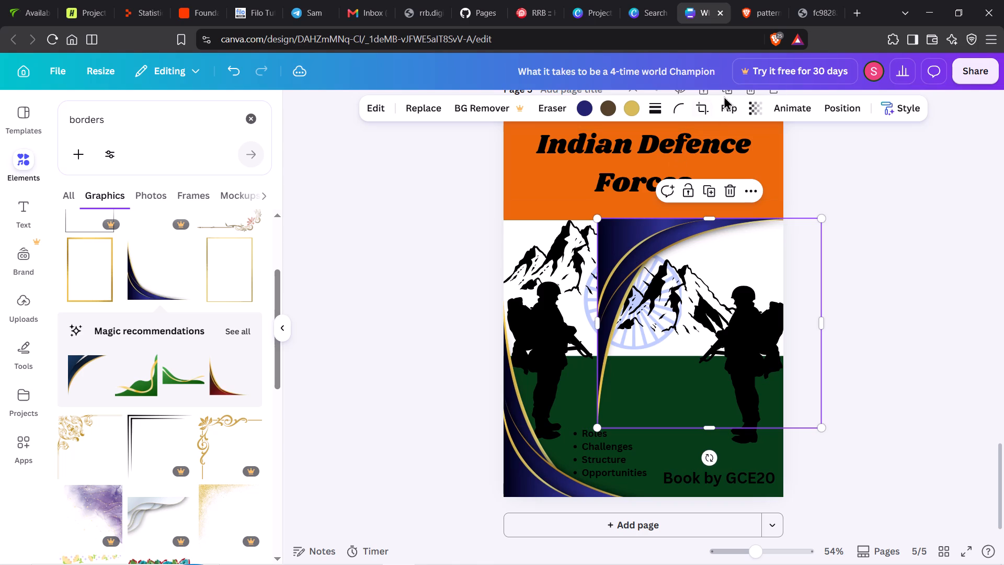
pyautogui.click(727, 104)
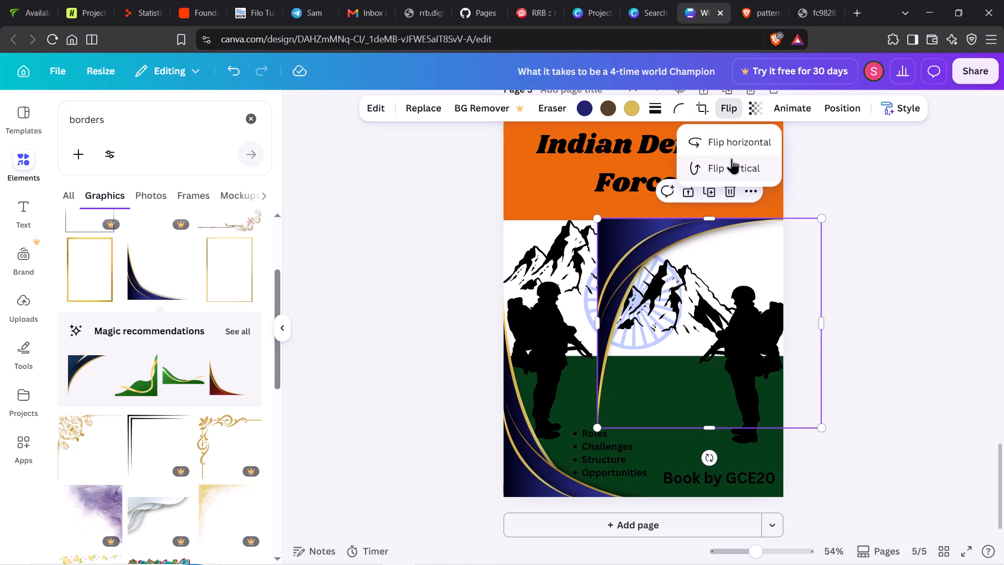
pyautogui.click(746, 139)
# Move the flipped border copy into page 5's top-right corner, aligned with the page edges.
pyautogui.scroll(1, 757, 219)
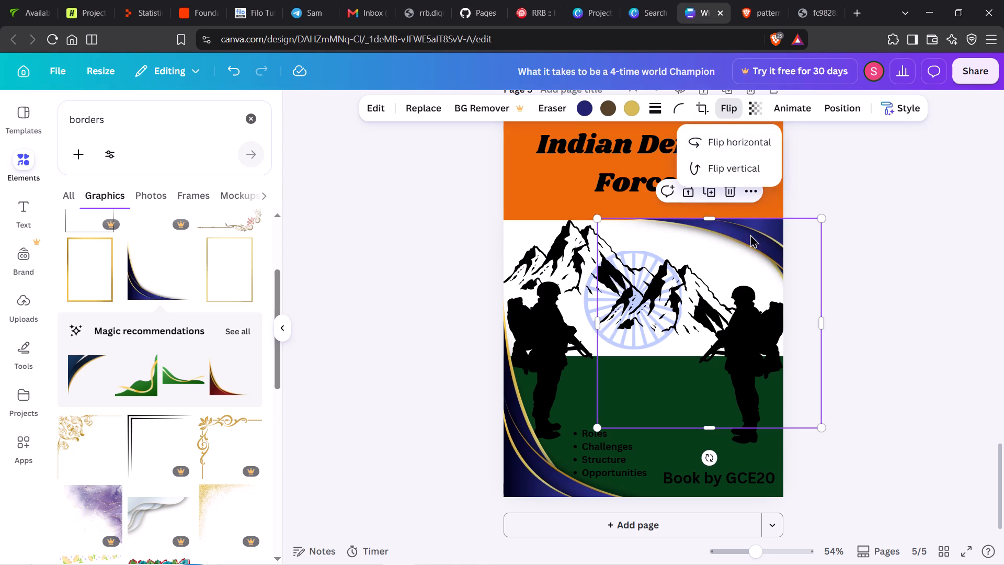
pyautogui.scroll(1, 750, 234)
pyautogui.moveTo(748, 237); pyautogui.dragTo(720, 139)
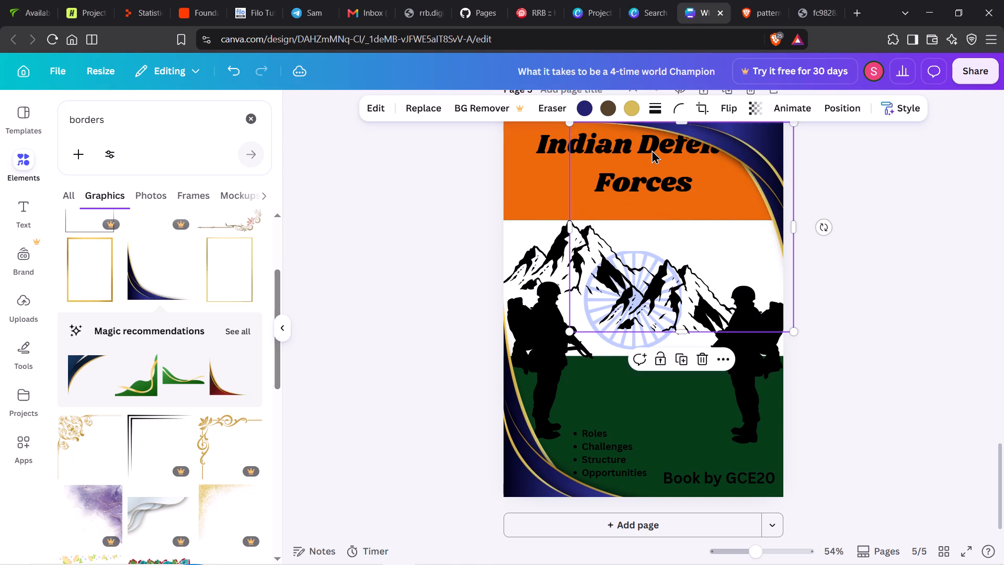
pyautogui.scroll(2, 471, 246)
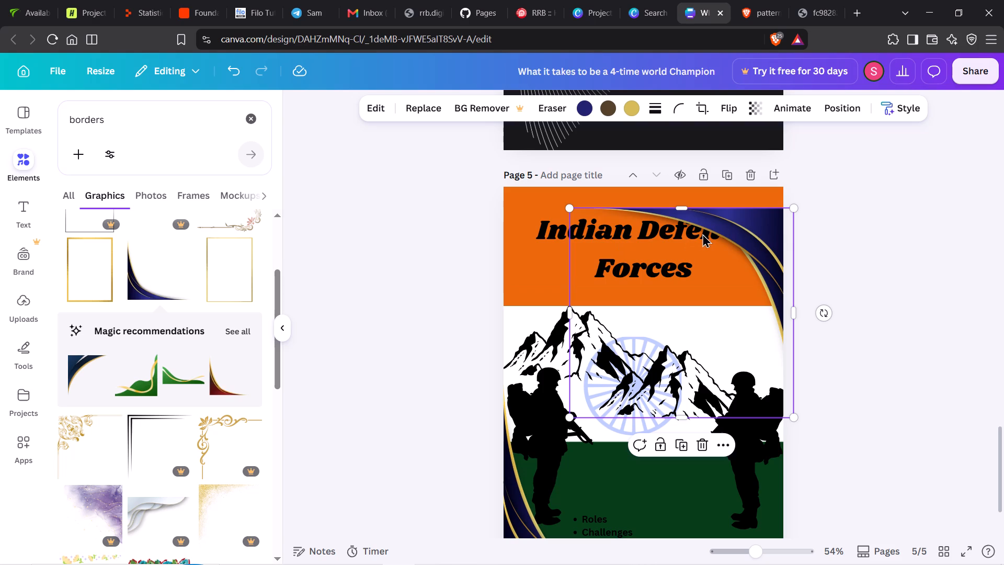
pyautogui.moveTo(734, 225); pyautogui.dragTo(724, 201)
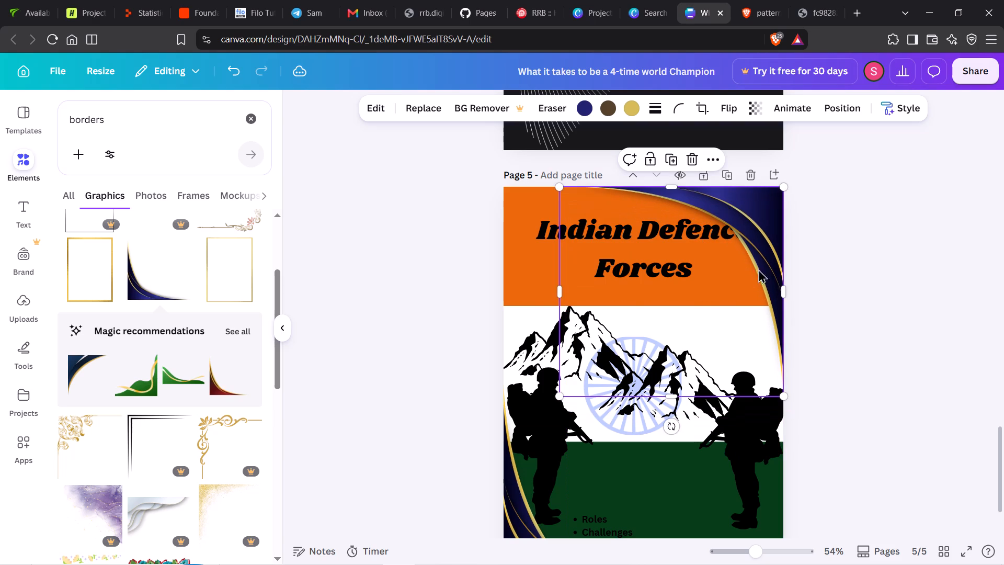
# Shrink the top-right corner border and tuck it slightly beyond the page corner, clear of the "Indian Defence Forces" title.
pyautogui.moveTo(783, 399); pyautogui.dragTo(778, 363)
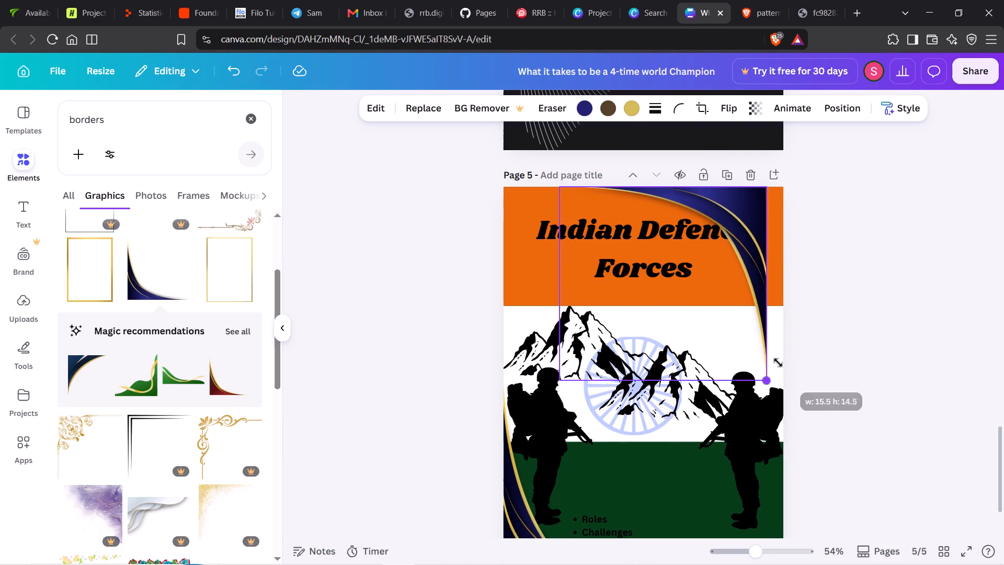
pyautogui.moveTo(778, 363); pyautogui.dragTo(774, 337)
pyautogui.moveTo(719, 225); pyautogui.dragTo(726, 223)
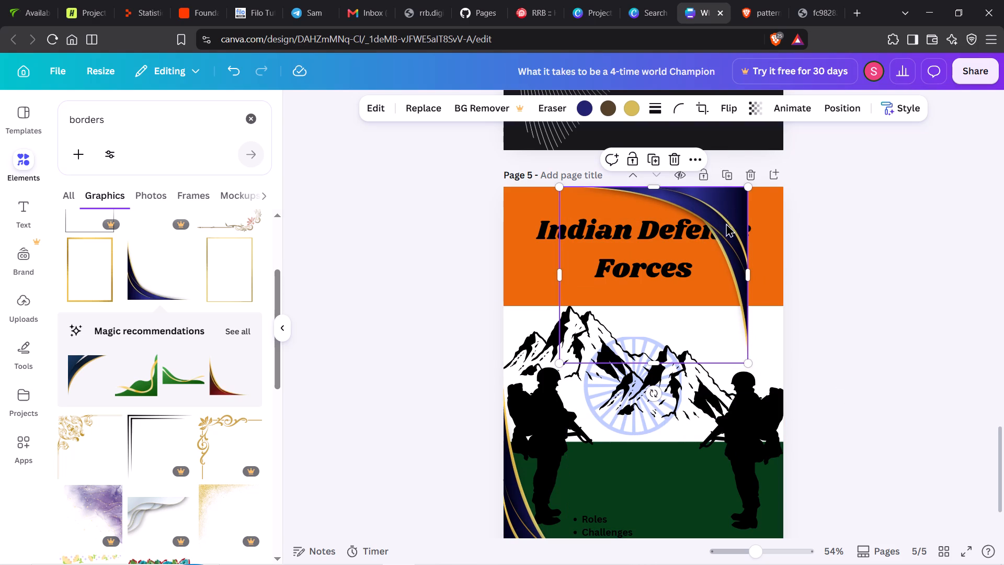
pyautogui.moveTo(726, 223); pyautogui.dragTo(763, 213)
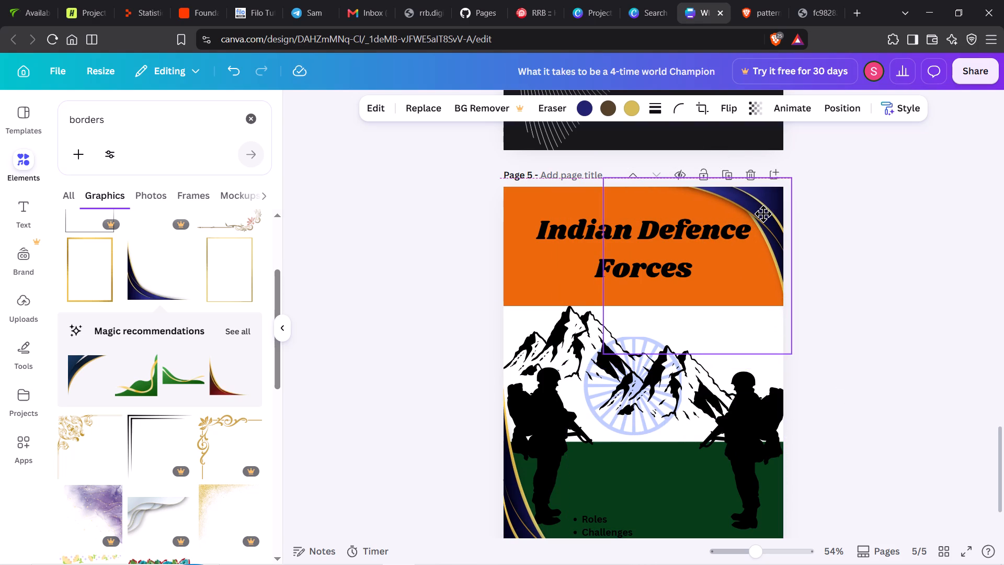
pyautogui.moveTo(763, 213); pyautogui.dragTo(763, 214)
# Shrink the bottom-left corner border to fit the green band and align it with the page's left and bottom edges.
pyautogui.scroll(-1, 802, 309)
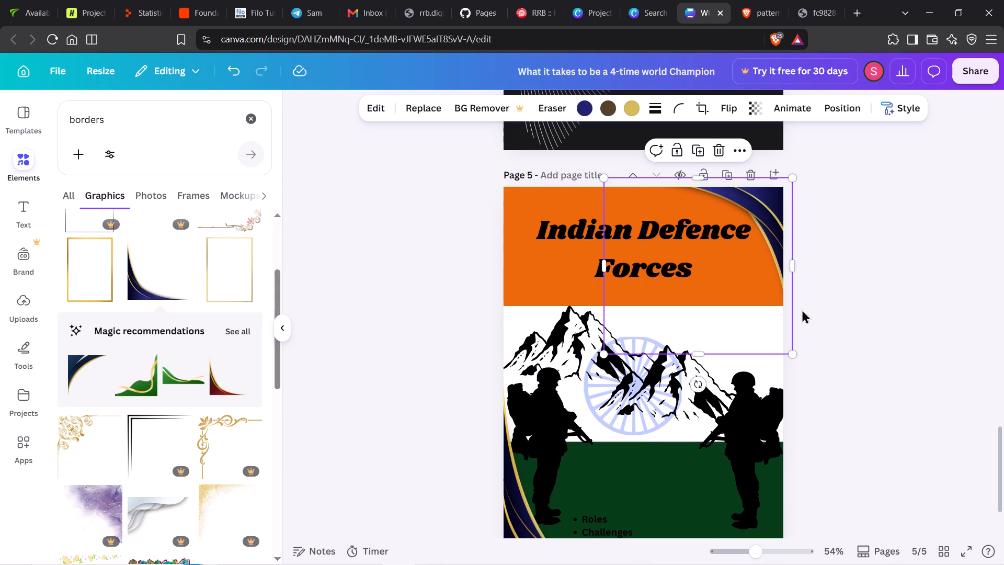
pyautogui.scroll(-1, 802, 309)
pyautogui.click(537, 461)
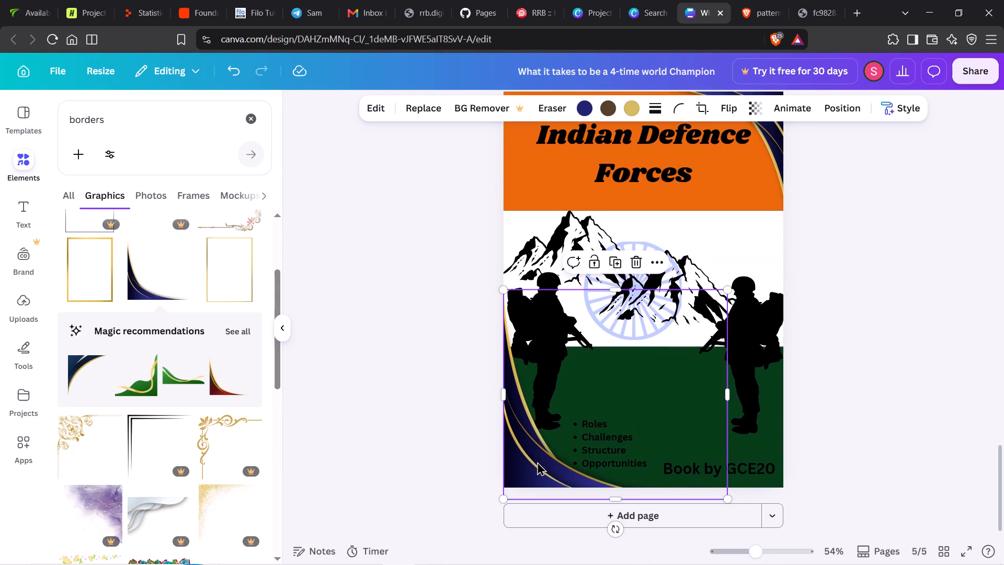
pyautogui.hscroll(1, 724, 289)
pyautogui.moveTo(724, 289); pyautogui.dragTo(724, 290)
pyautogui.moveTo(724, 290); pyautogui.dragTo(655, 334)
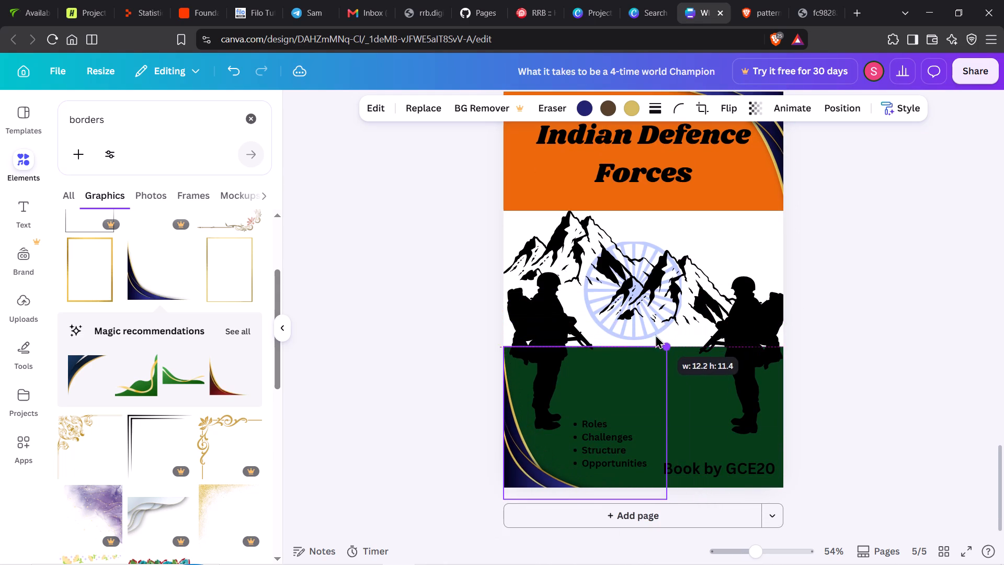
pyautogui.moveTo(509, 468); pyautogui.dragTo(512, 473)
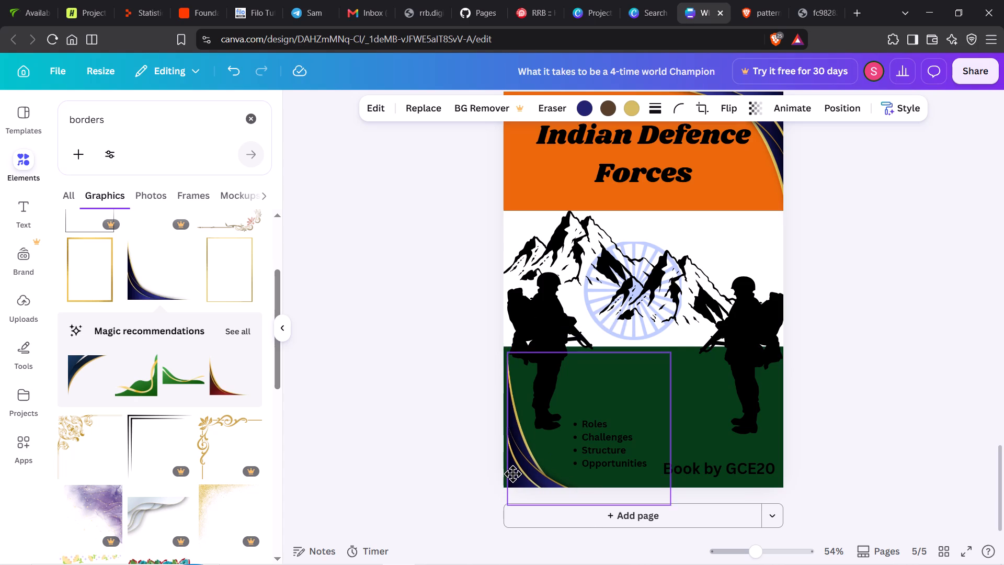
pyautogui.moveTo(512, 473); pyautogui.dragTo(509, 474)
pyautogui.moveTo(665, 504); pyautogui.dragTo(644, 473)
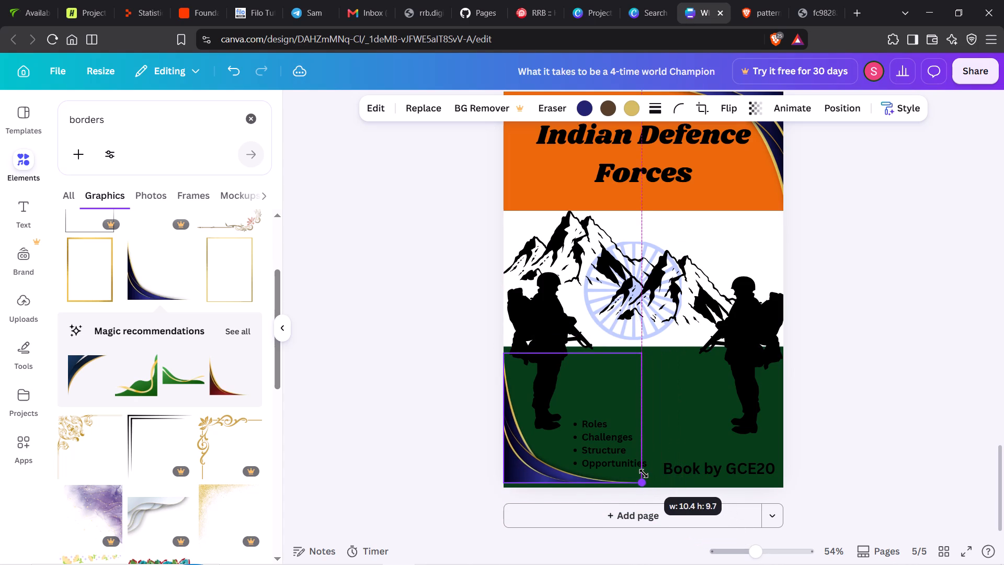
pyautogui.moveTo(644, 473); pyautogui.dragTo(648, 481)
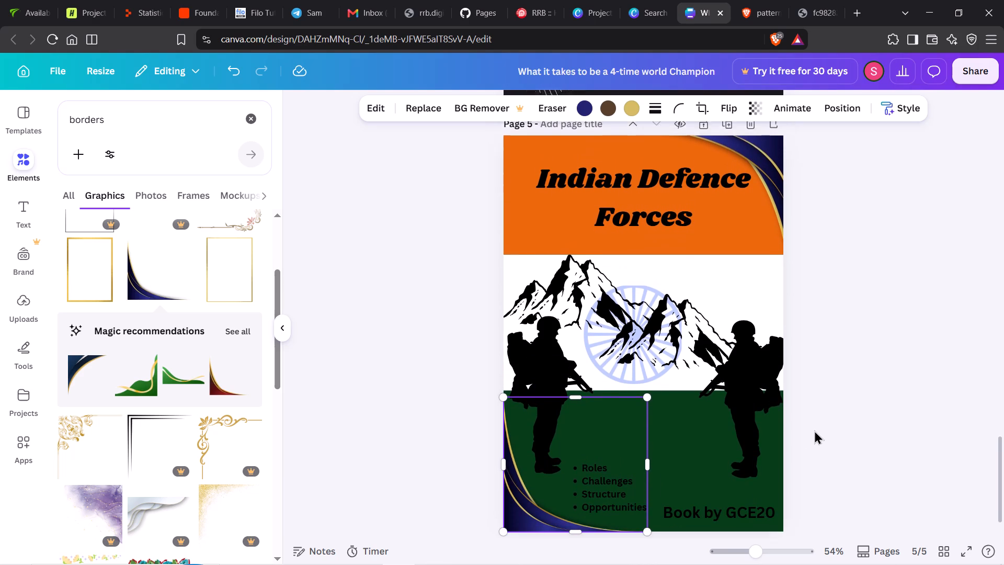
pyautogui.click(814, 430)
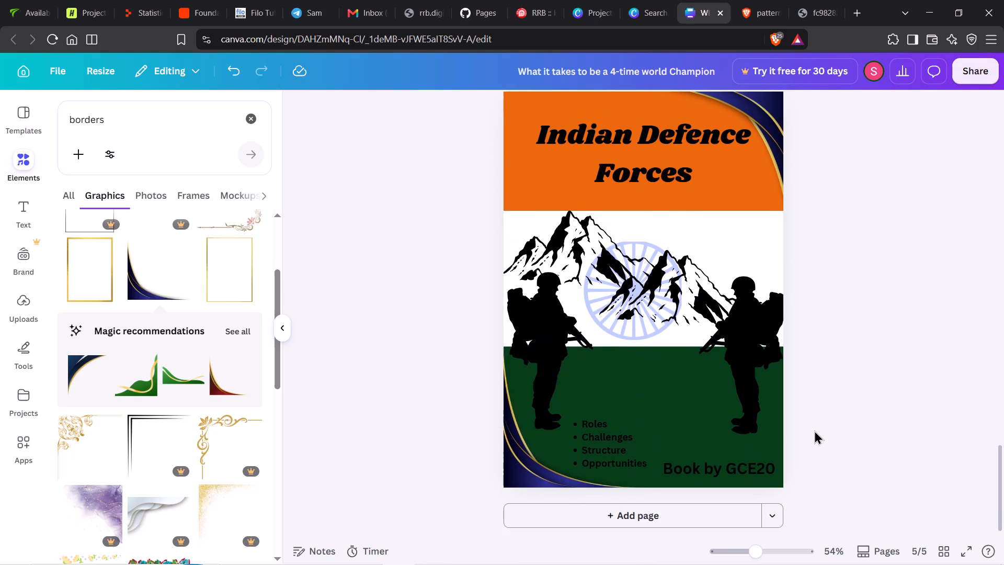
# Recolour the bottom-left corner border, changing its navy and gold to dark grey #17181a and its brown to tan.
pyautogui.click(520, 459)
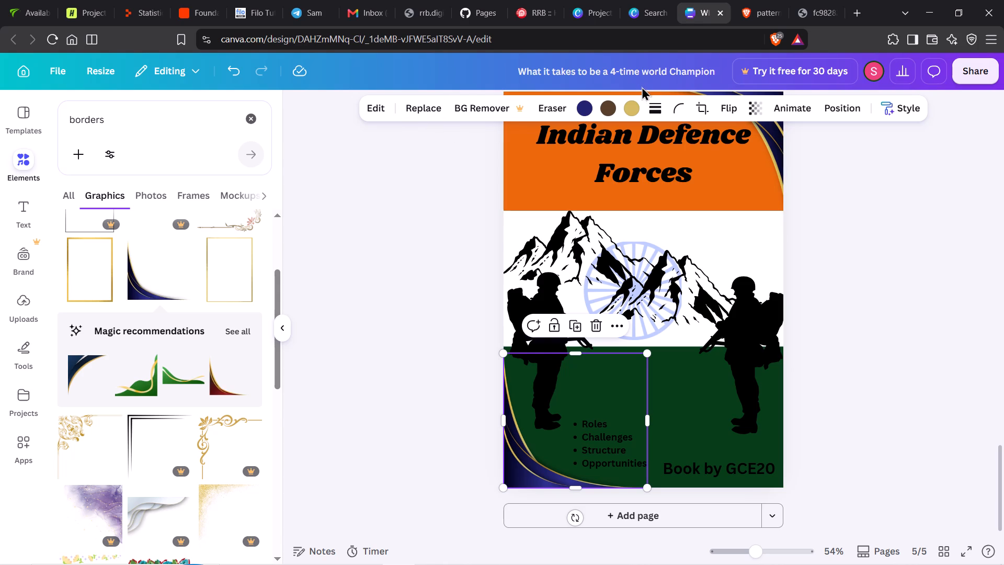
pyautogui.click(386, 110)
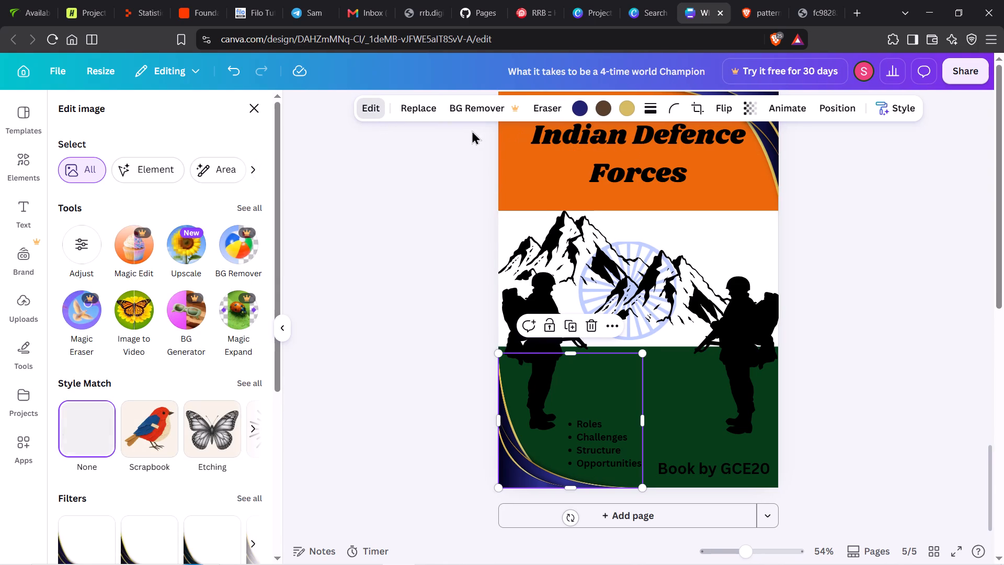
pyautogui.scroll(-2, 234, 440)
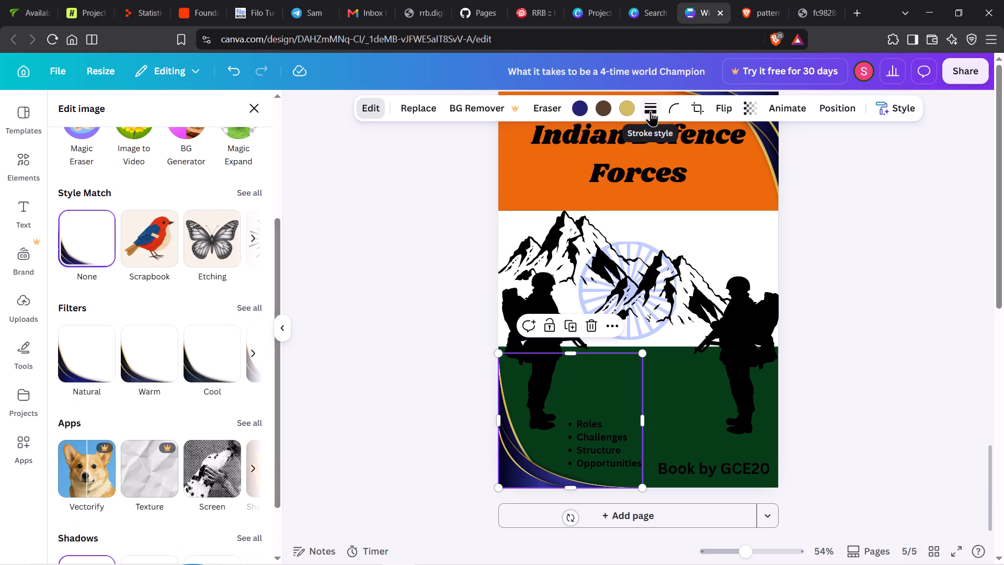
pyautogui.click(584, 110)
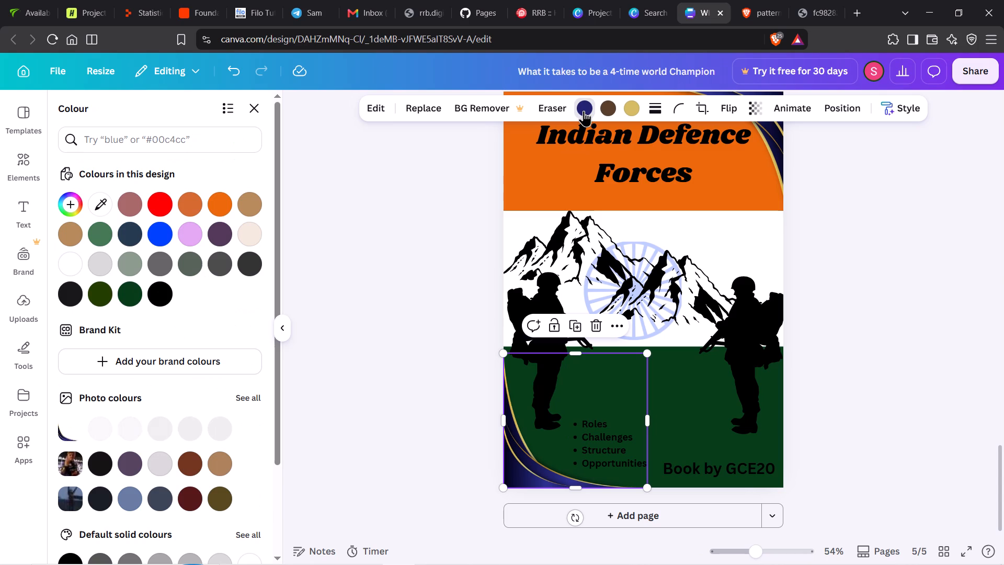
pyautogui.click(69, 289)
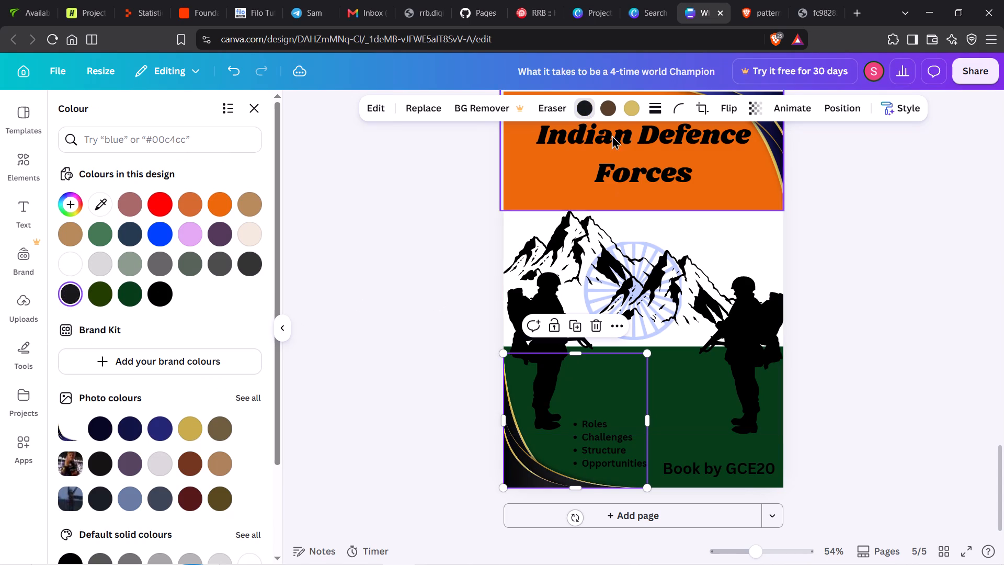
pyautogui.click(609, 109)
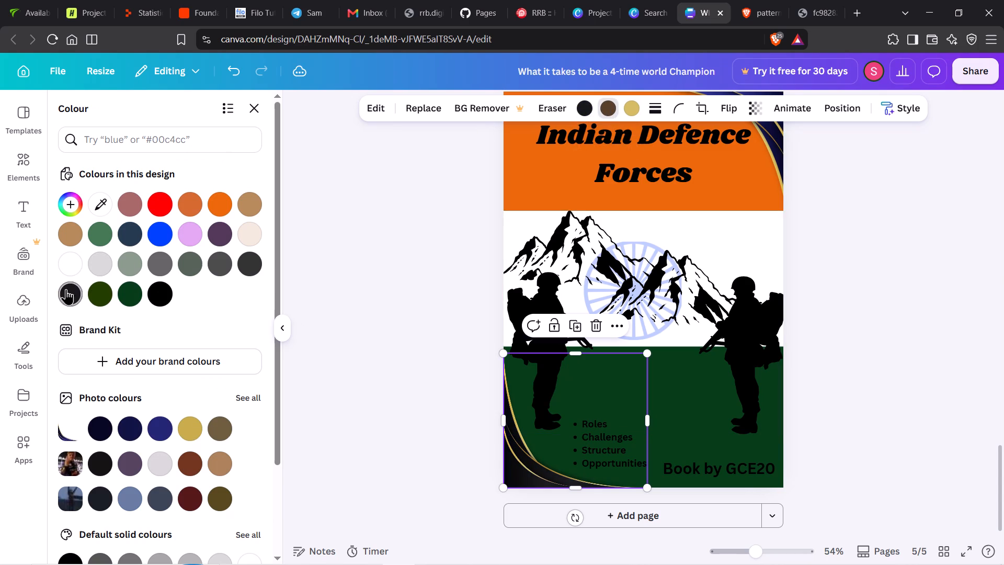
pyautogui.click(66, 291)
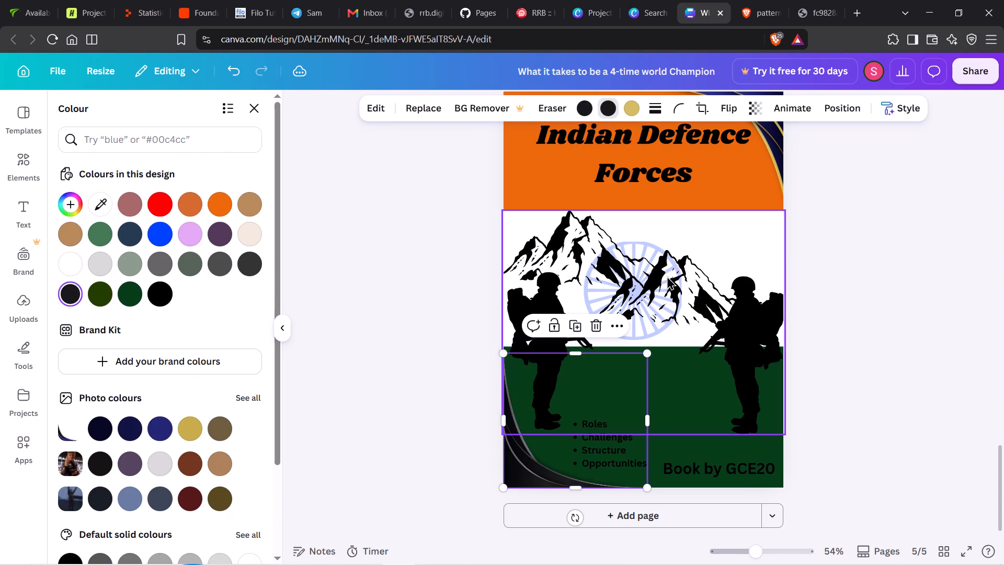
pyautogui.click(70, 239)
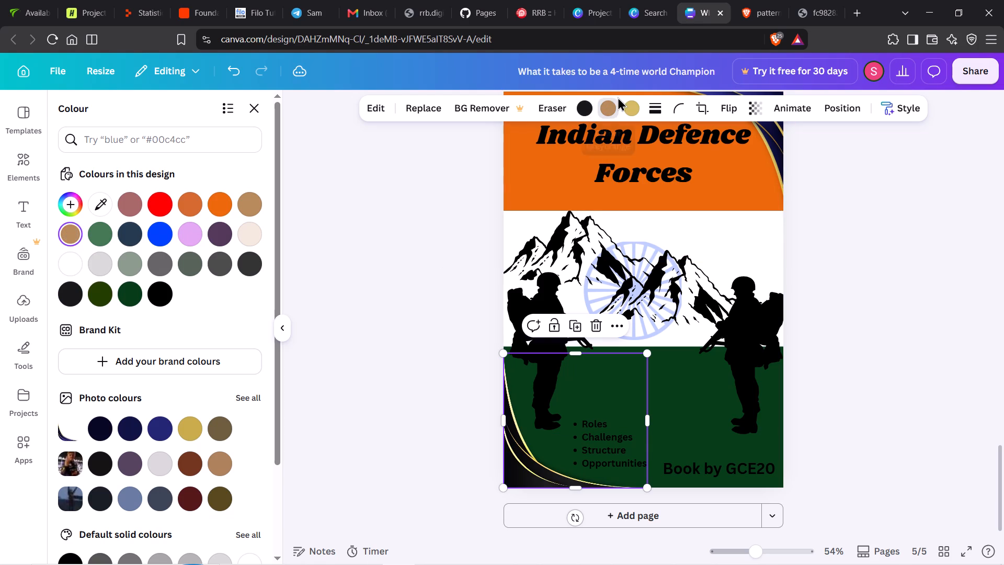
pyautogui.click(632, 108)
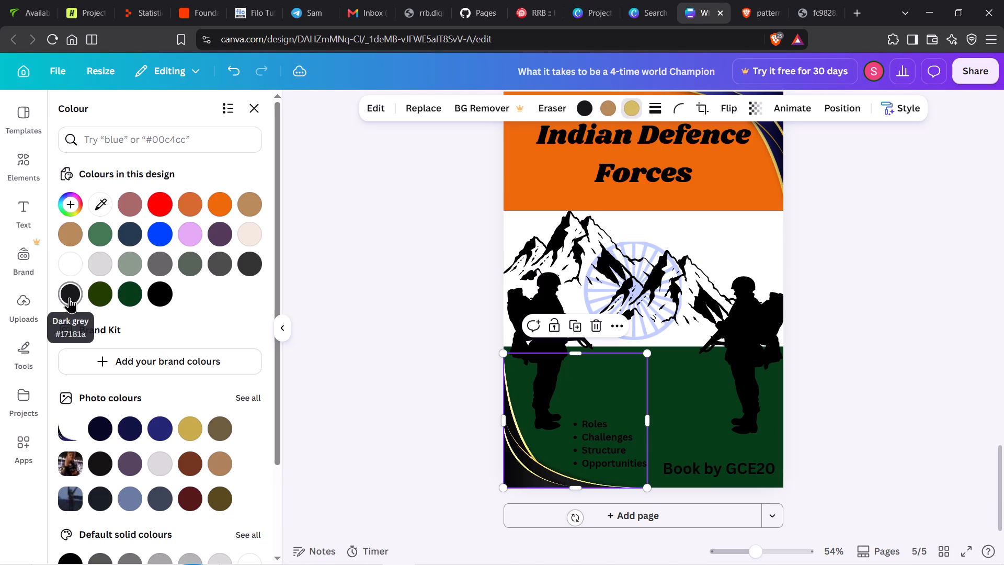
pyautogui.click(69, 297)
pyautogui.click(361, 285)
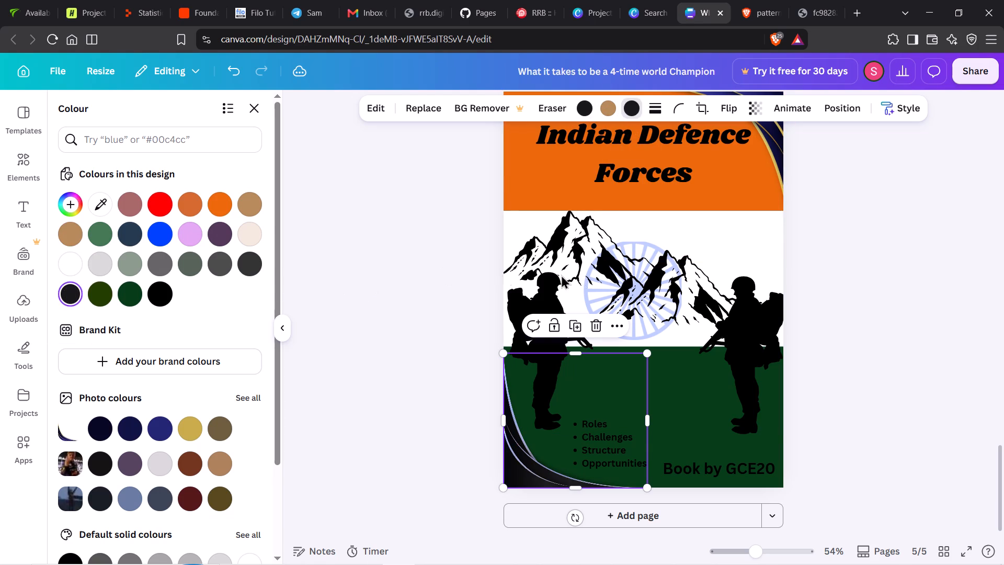
# Change the navy colour of the top-right corner border to dark grey #17181a.
pyautogui.scroll(3, 911, 293)
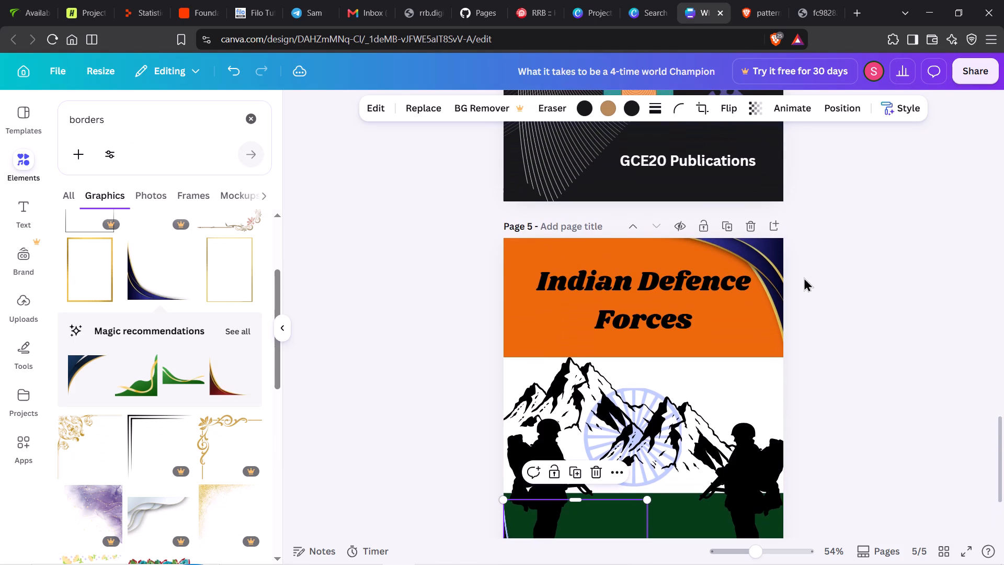
pyautogui.click(770, 273)
pyautogui.click(587, 108)
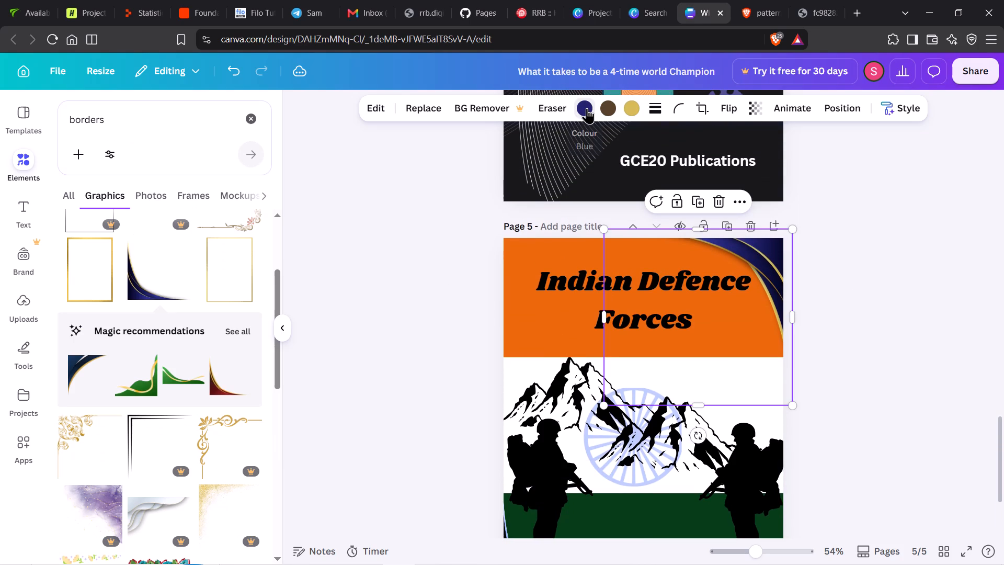
pyautogui.click(77, 291)
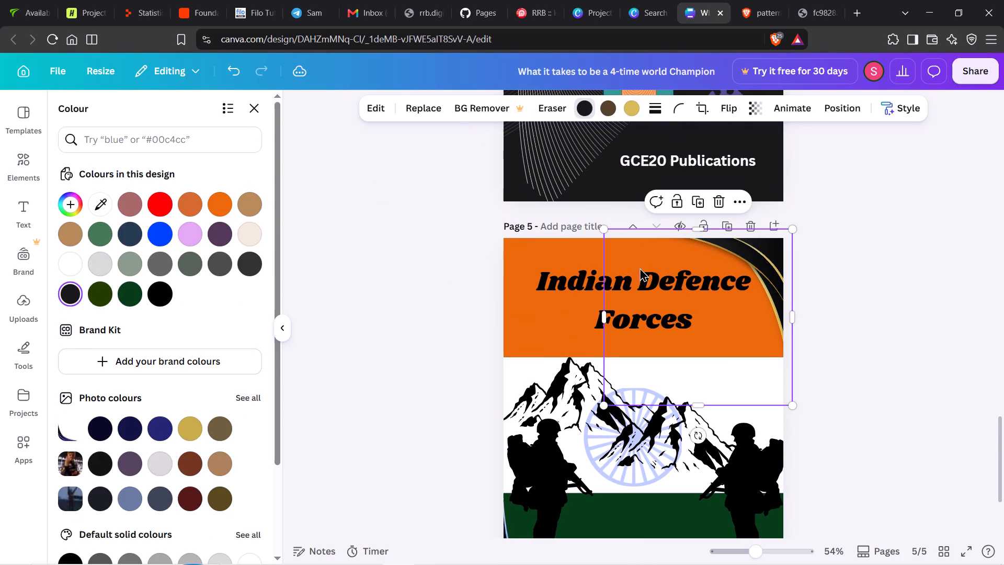
# Change the dark-grey line colour of the bottom-left corner border to tan #b68a5a.
pyautogui.scroll(-3, 604, 324)
pyautogui.click(531, 463)
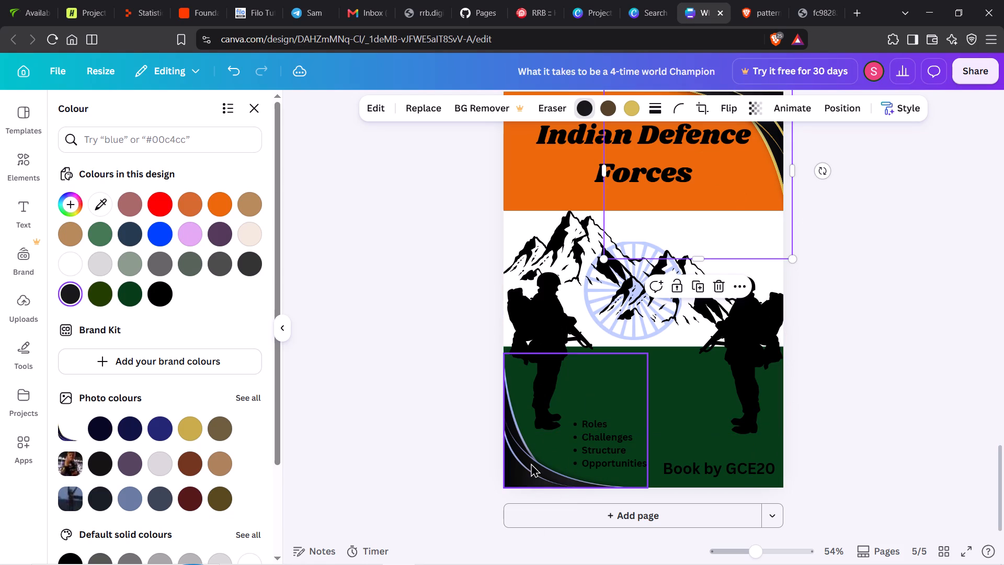
pyautogui.click(630, 106)
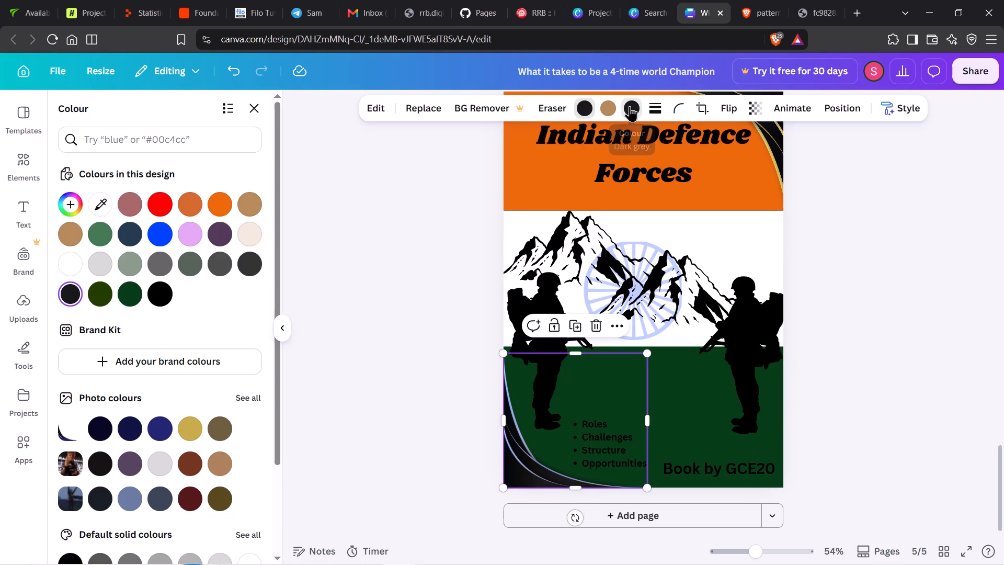
pyautogui.click(71, 231)
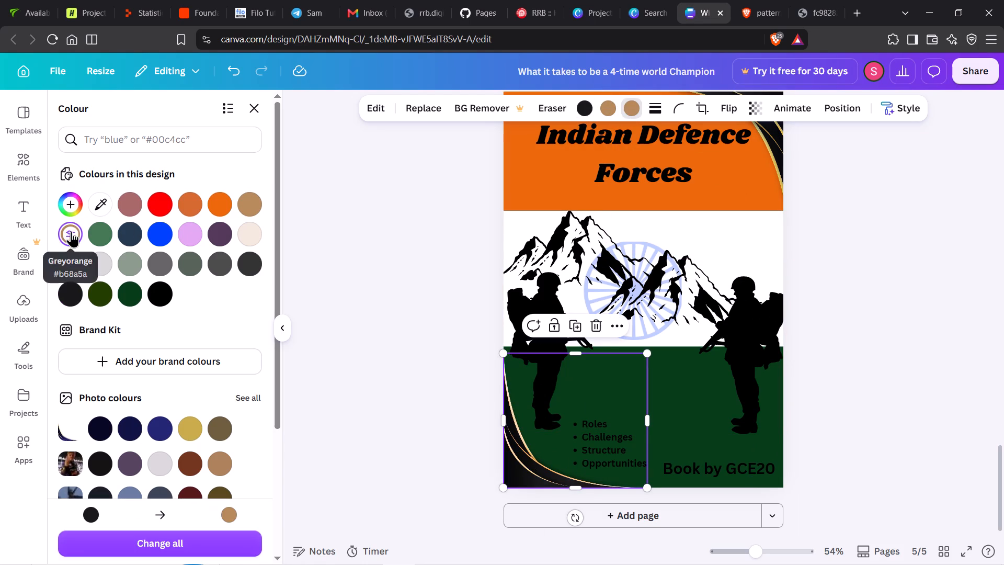
pyautogui.click(842, 305)
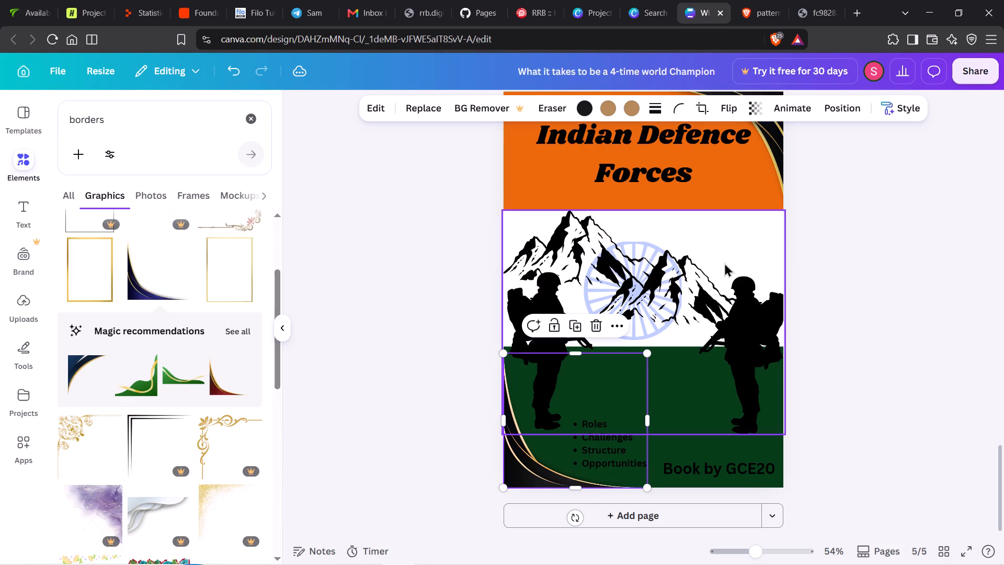
# Change the gold and brown colours of the top-right corner border to tan #b68a5a.
pyautogui.click(778, 147)
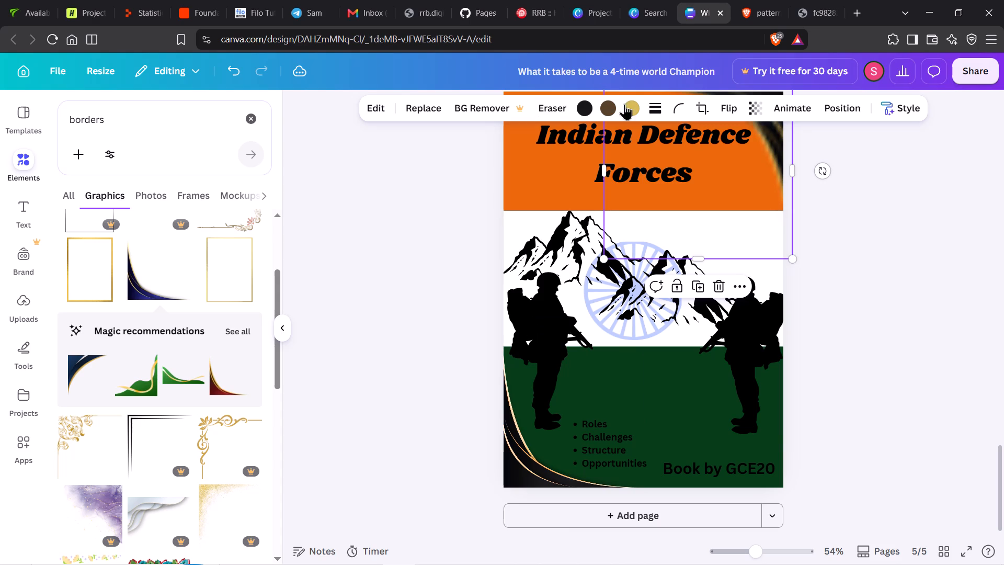
pyautogui.click(631, 110)
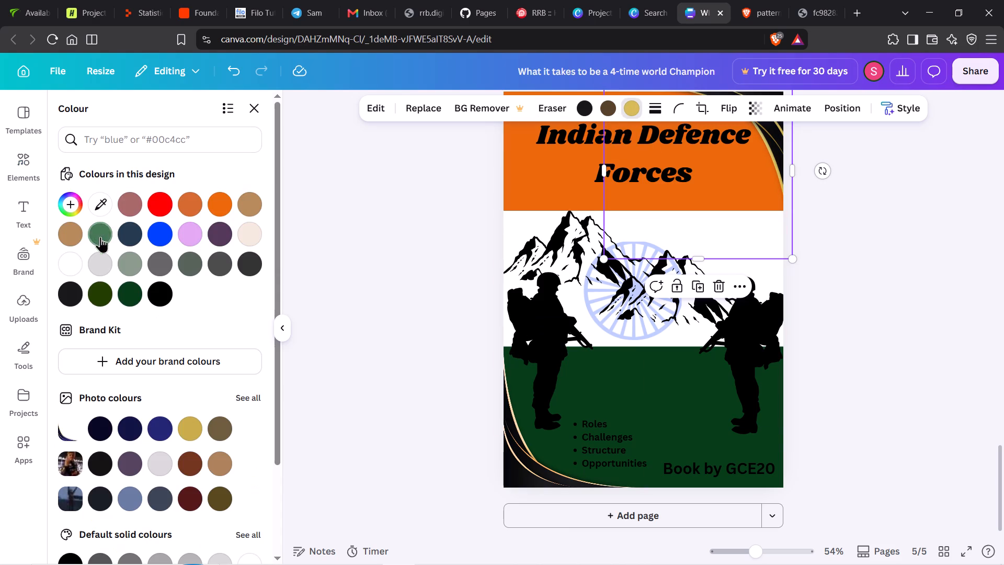
pyautogui.click(72, 243)
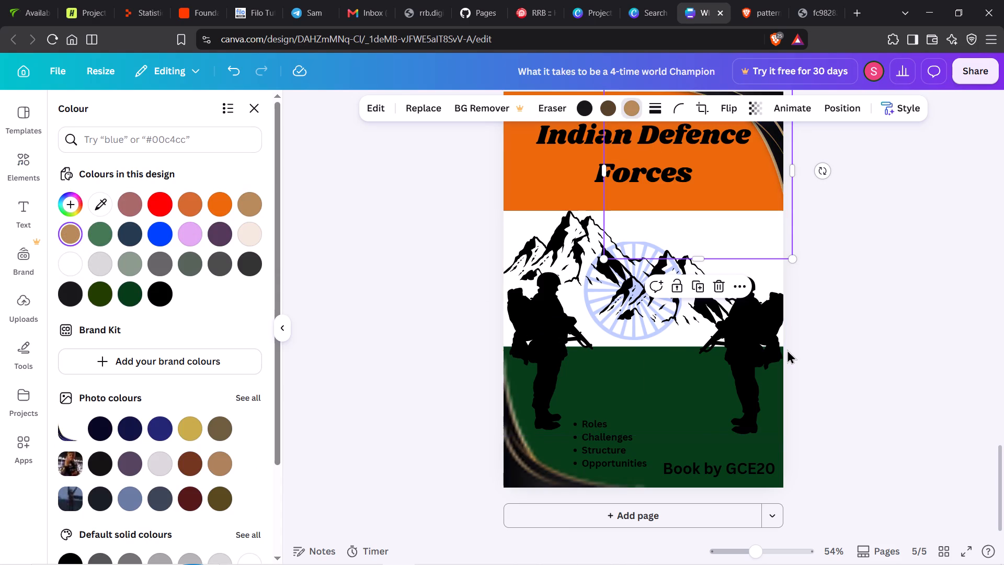
pyautogui.click(831, 367)
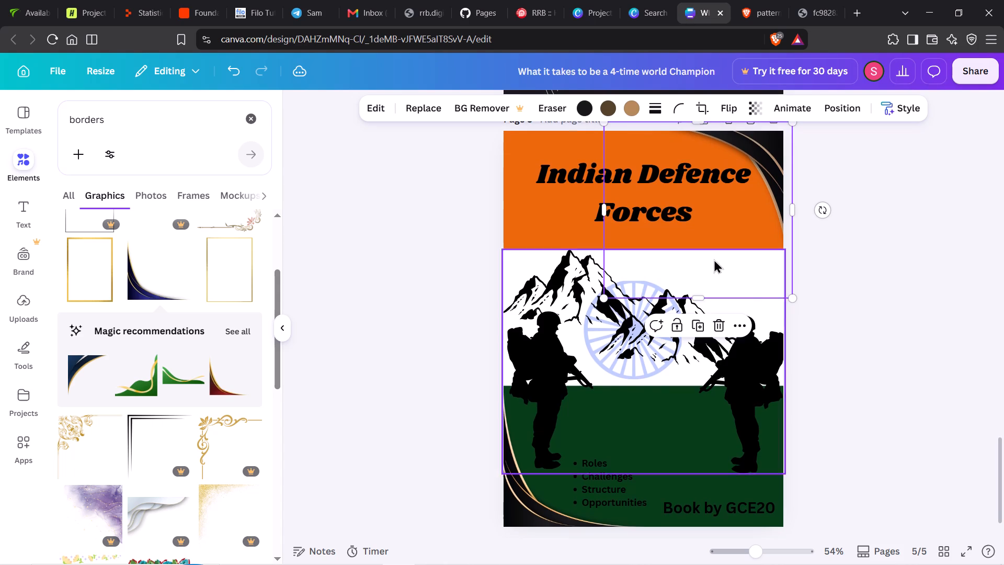
pyautogui.click(606, 114)
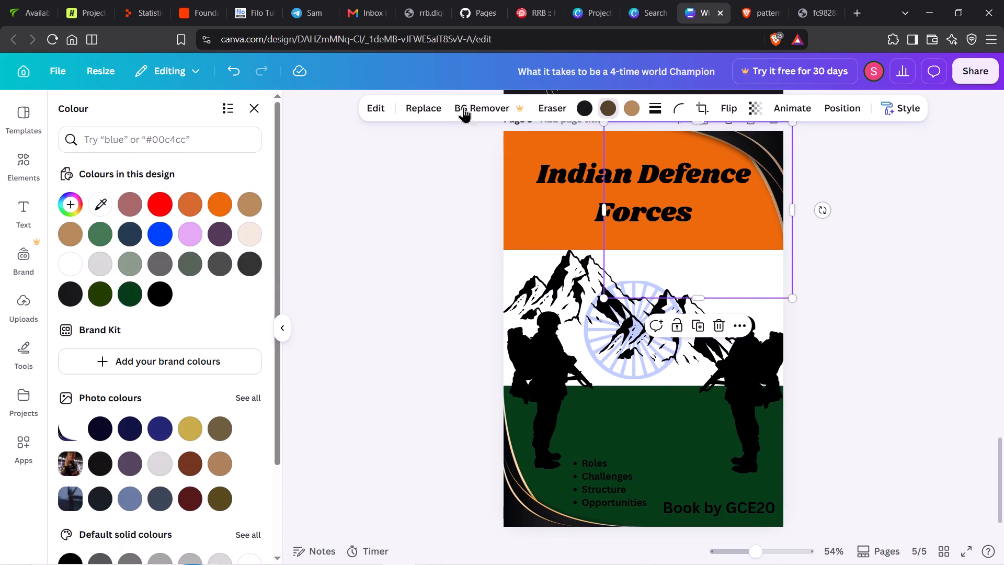
pyautogui.click(74, 232)
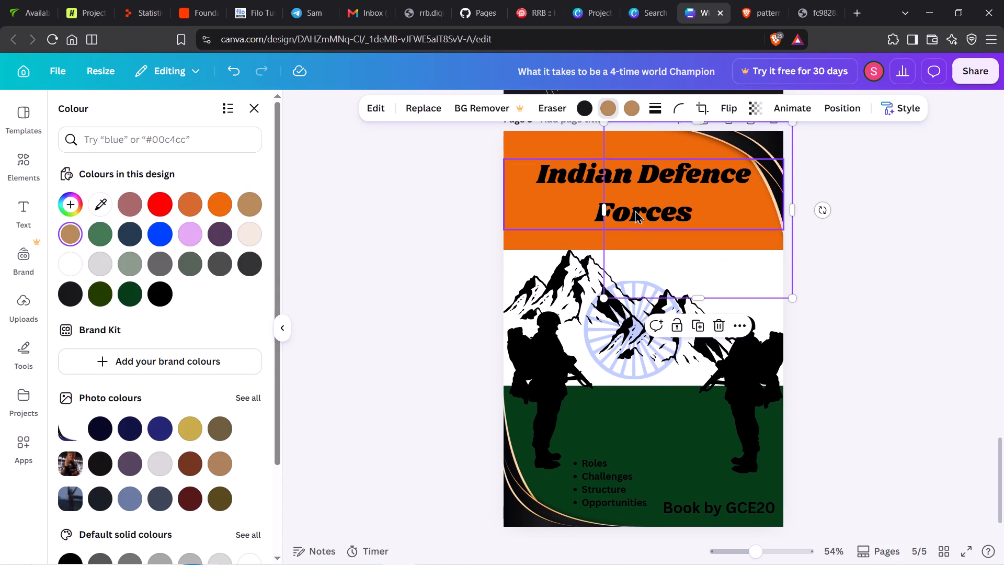
pyautogui.click(927, 244)
# Delete the "Book by GCE20" text from the green band on page 5.
pyautogui.scroll(1, 927, 244)
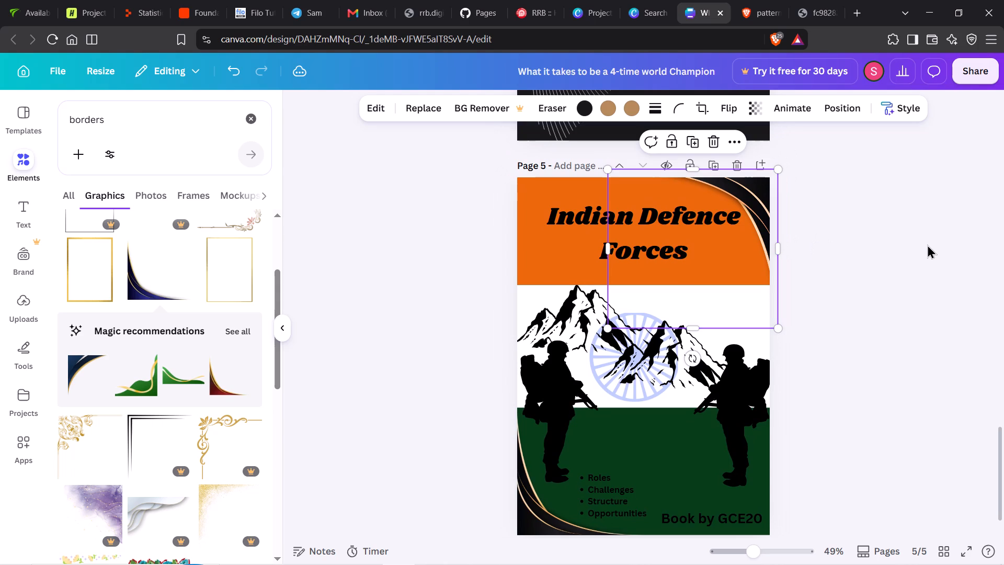
pyautogui.click(729, 519)
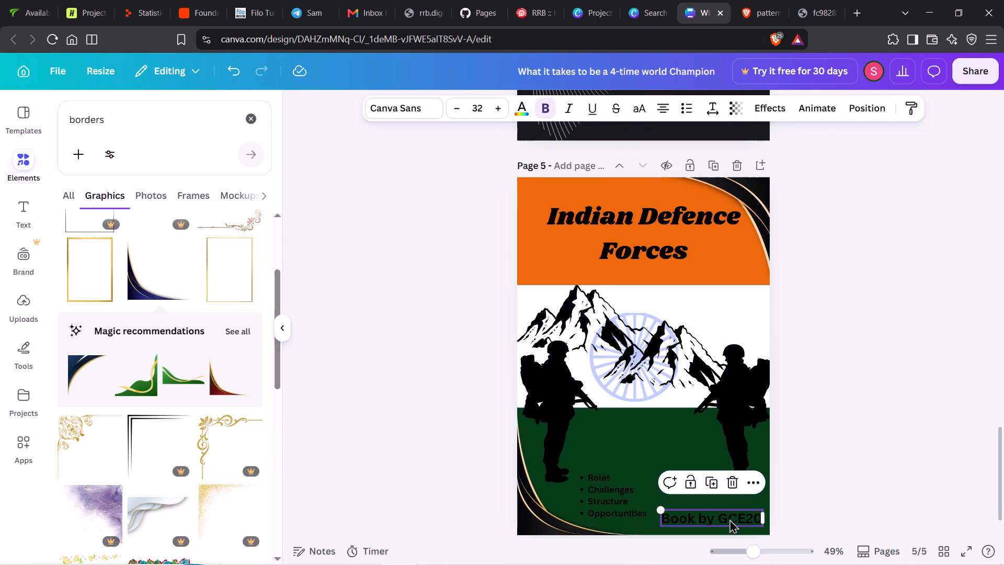
pyautogui.click(737, 485)
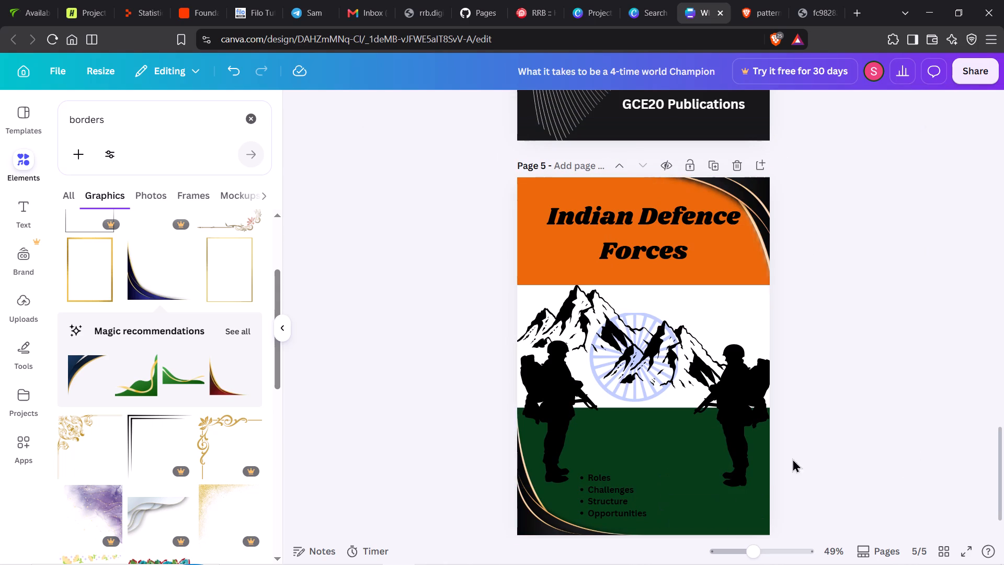
# Move the bulleted list up between the two soldiers in the green band and enlarge its text to size 22.7.
pyautogui.moveTo(615, 507); pyautogui.dragTo(617, 454)
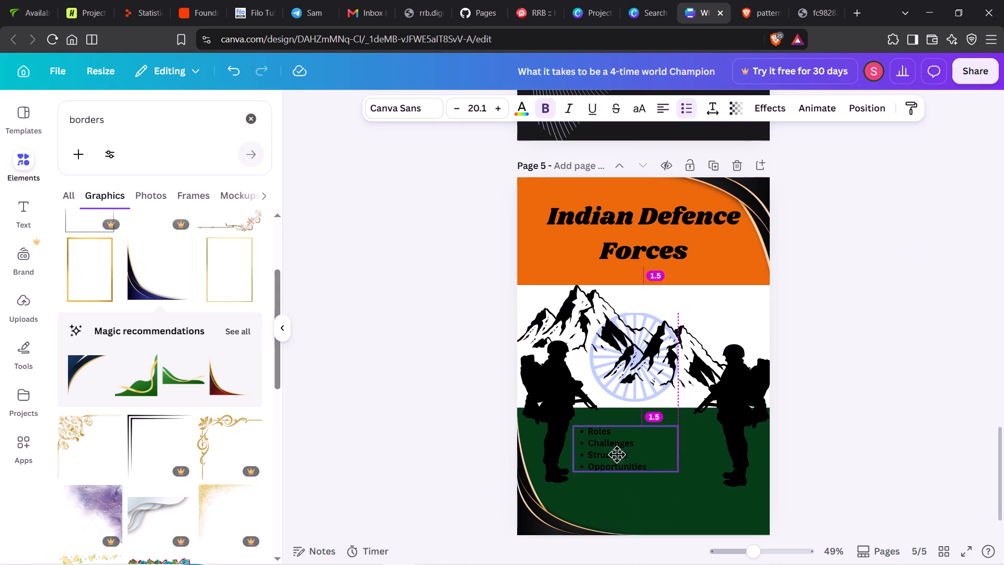
pyautogui.moveTo(617, 454); pyautogui.dragTo(621, 453)
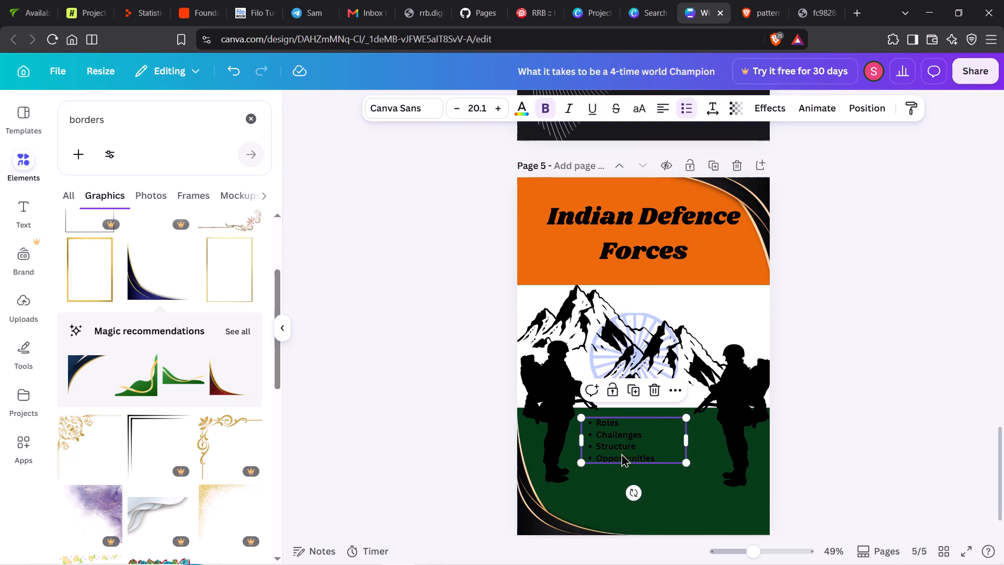
pyautogui.moveTo(688, 467); pyautogui.dragTo(690, 473)
pyautogui.moveTo(690, 473); pyautogui.dragTo(698, 482)
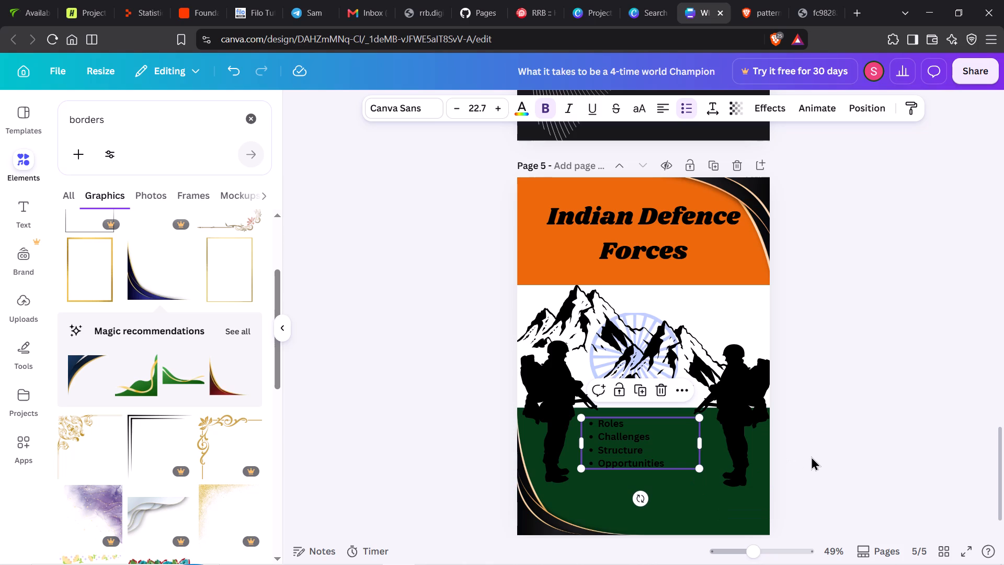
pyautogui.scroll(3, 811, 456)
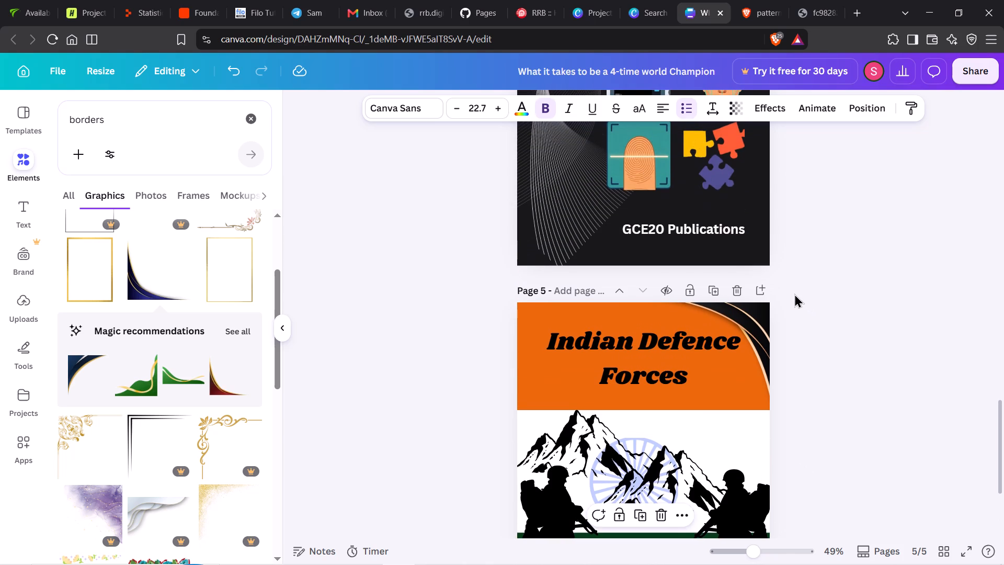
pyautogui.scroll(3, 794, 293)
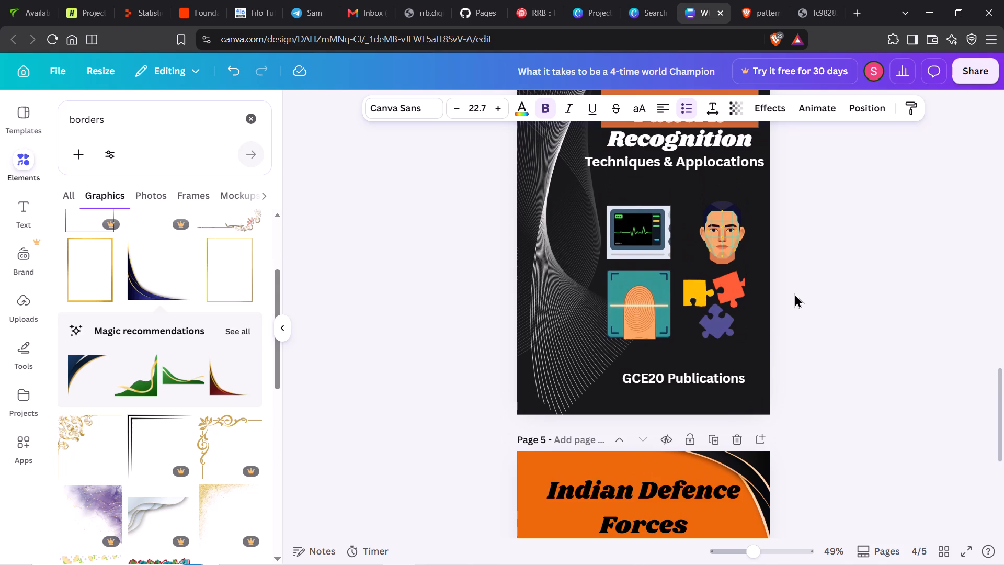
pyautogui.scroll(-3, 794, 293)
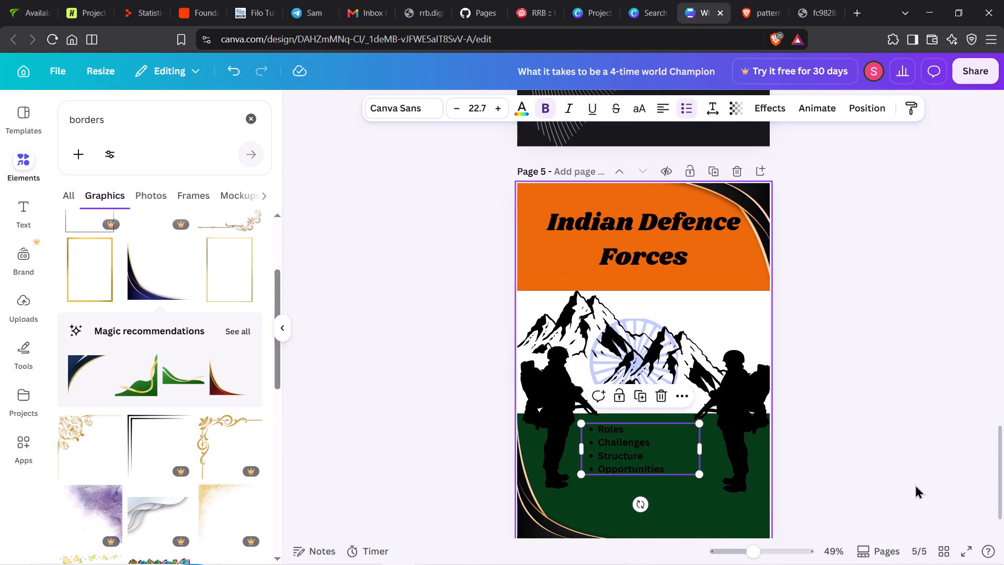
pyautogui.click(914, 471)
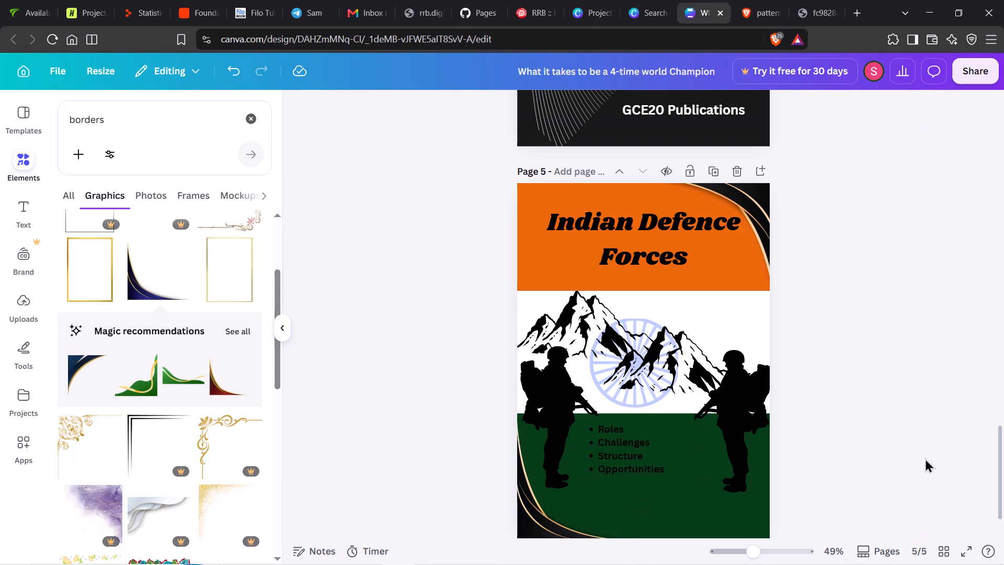
# Flip the bottom-left corner border horizontally and move it into the page's bottom-right corner.
pyautogui.click(551, 527)
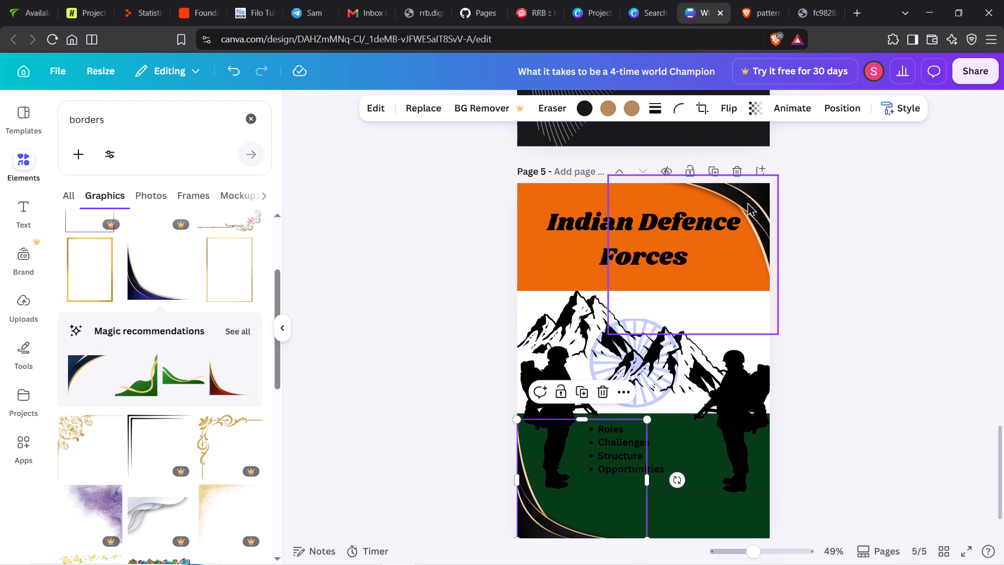
pyautogui.click(728, 112)
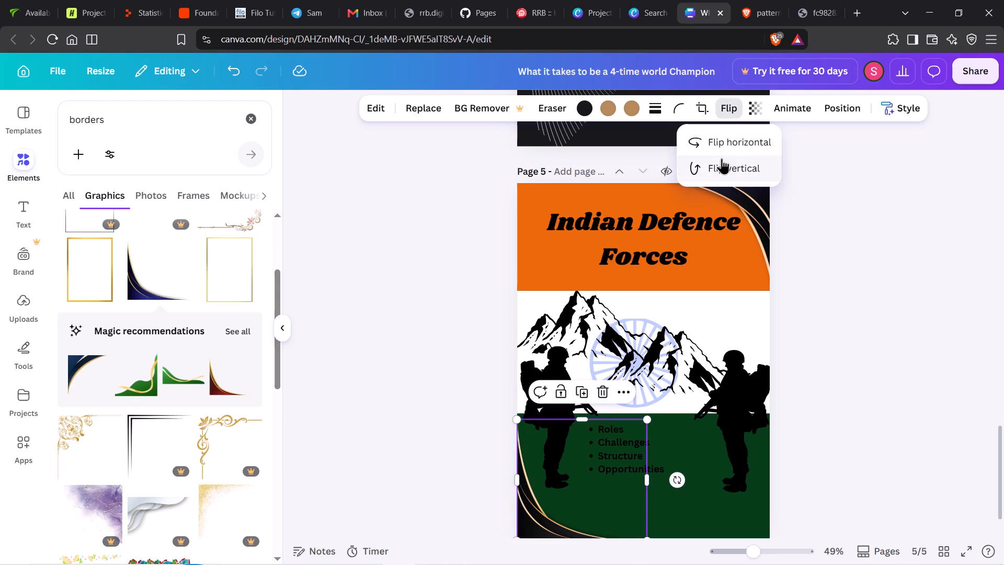
pyautogui.click(748, 144)
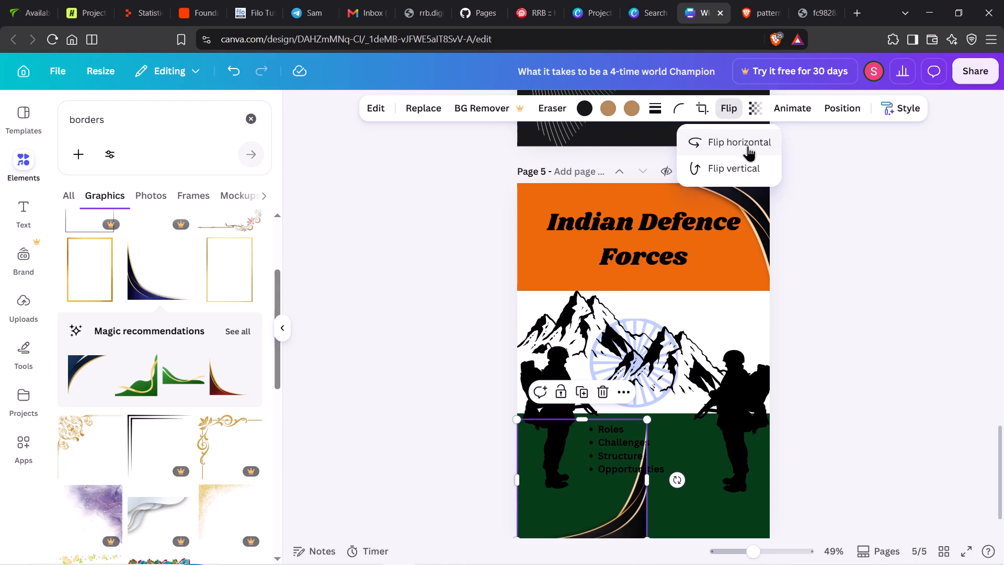
pyautogui.moveTo(630, 512); pyautogui.dragTo(718, 500)
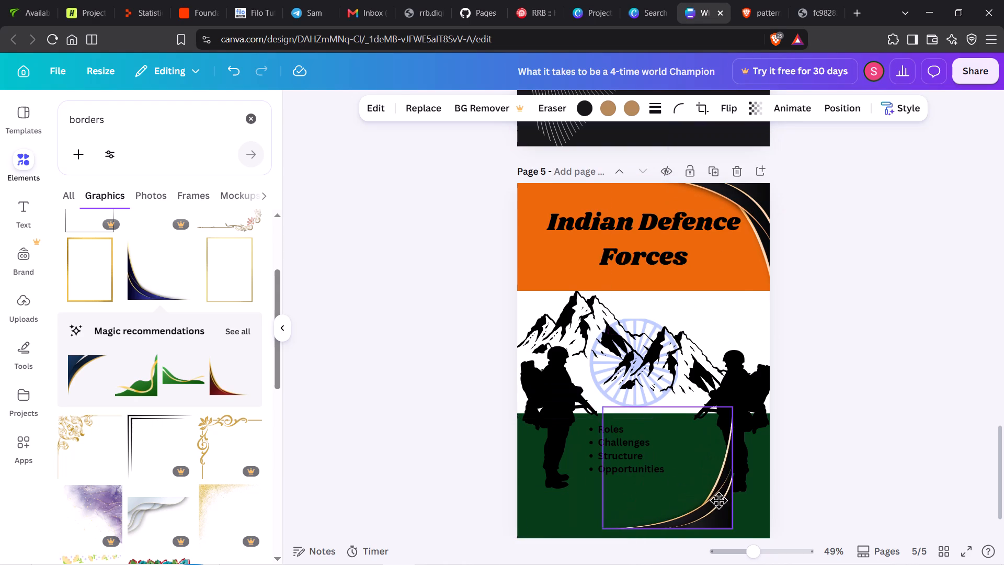
pyautogui.moveTo(718, 500); pyautogui.dragTo(754, 513)
# Flip the top-right corner border horizontally and place it slightly beyond the page's top-left corner.
pyautogui.click(748, 198)
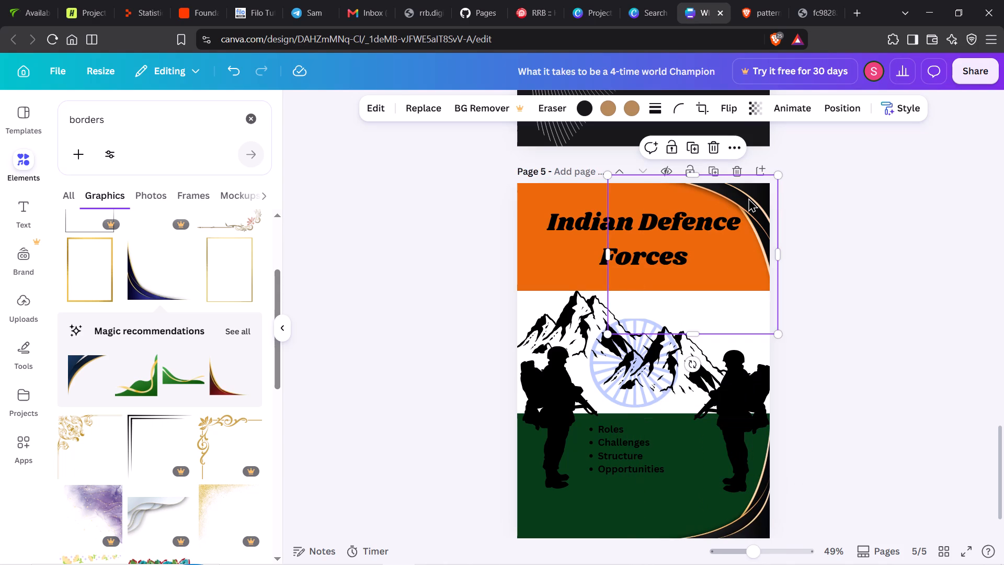
pyautogui.click(732, 108)
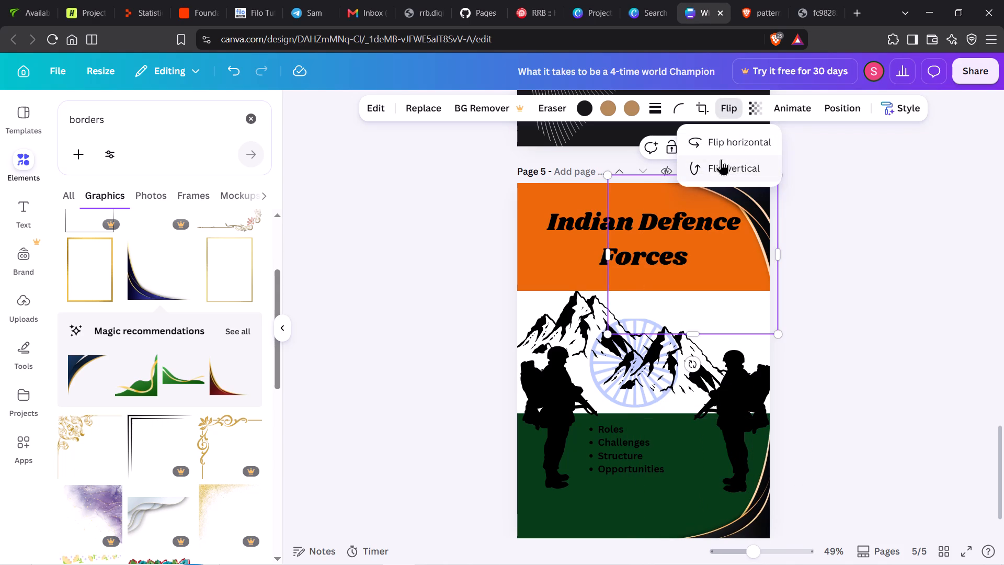
pyautogui.click(729, 152)
pyautogui.moveTo(626, 210); pyautogui.dragTo(519, 210)
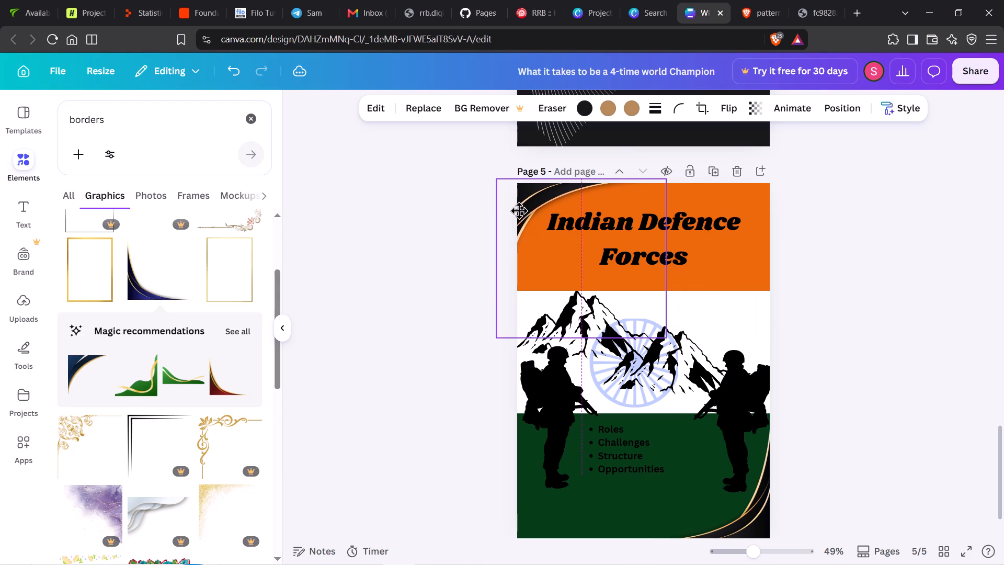
pyautogui.moveTo(519, 210); pyautogui.dragTo(525, 212)
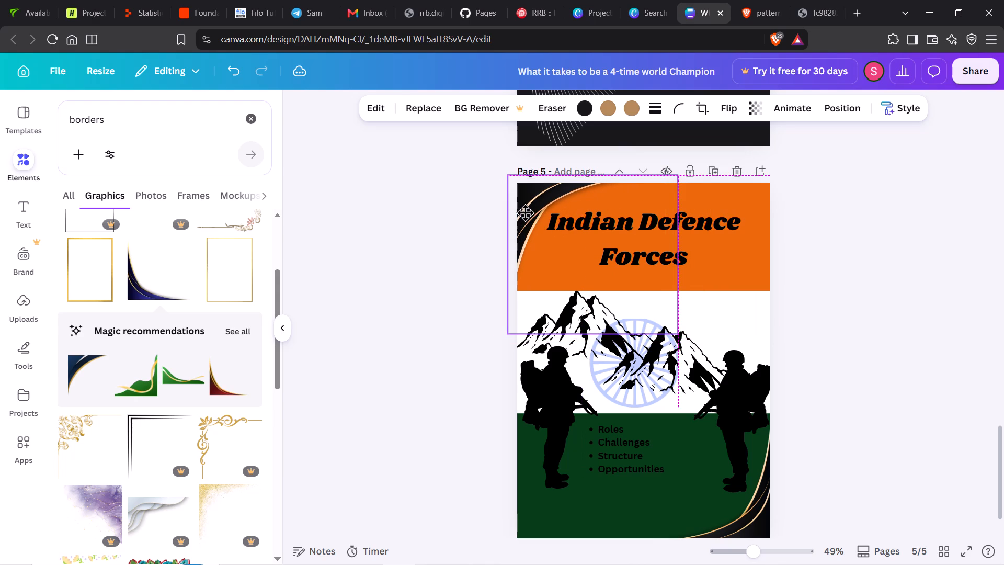
pyautogui.moveTo(525, 212); pyautogui.dragTo(527, 212)
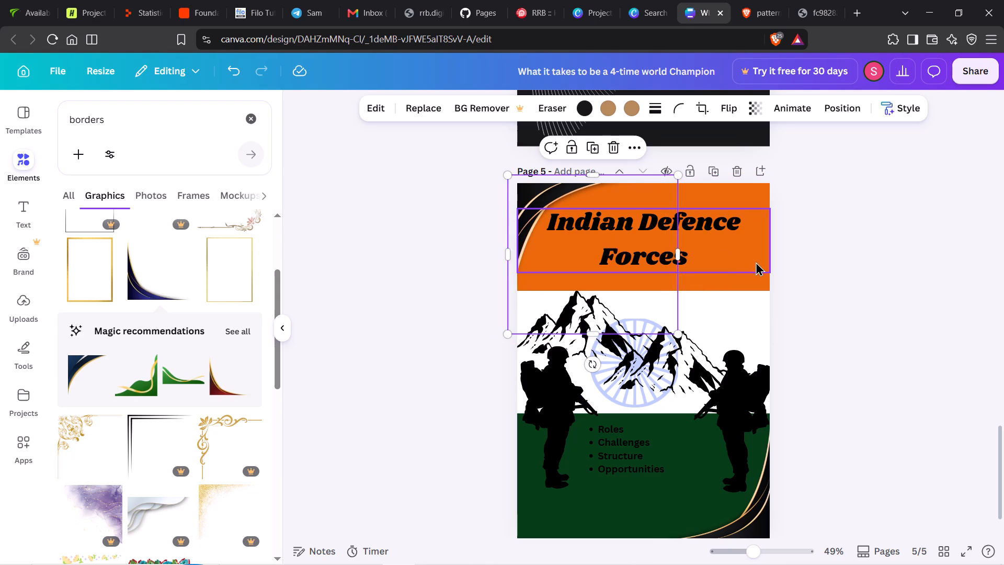
pyautogui.click(916, 307)
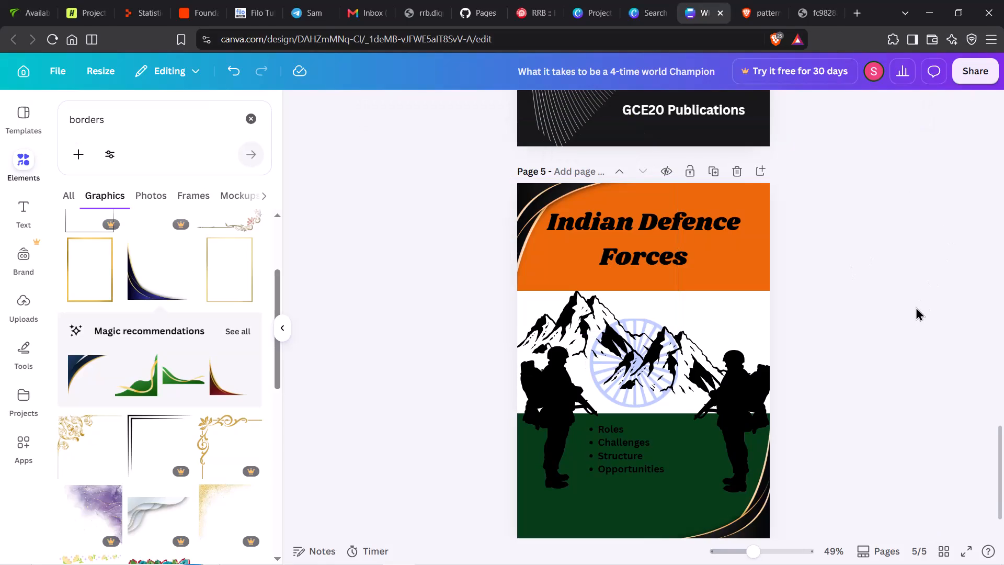
# Clear the borders search and search the elements library for mountains.
pyautogui.scroll(-1, 837, 392)
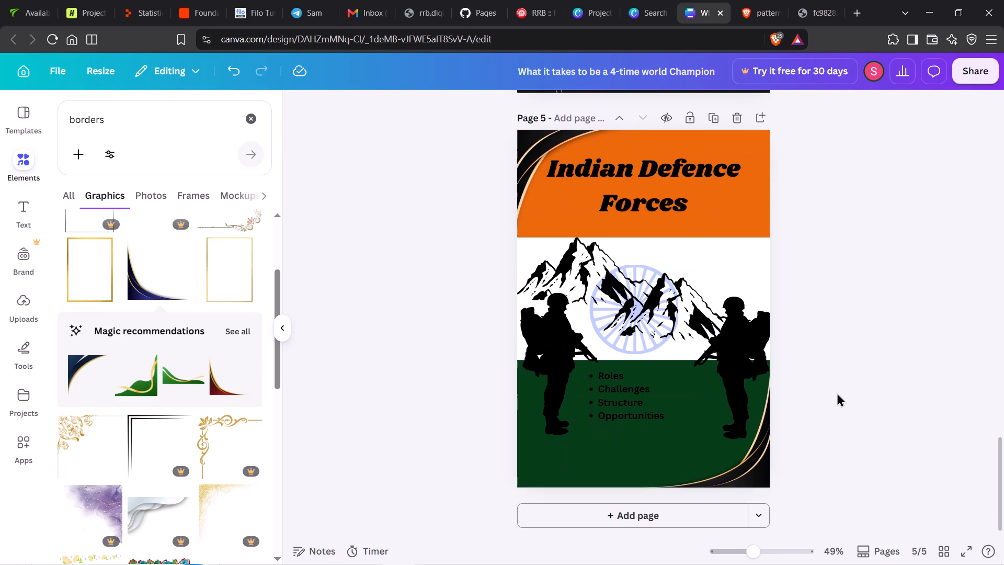
pyautogui.scroll(-1, 837, 392)
pyautogui.click(254, 123)
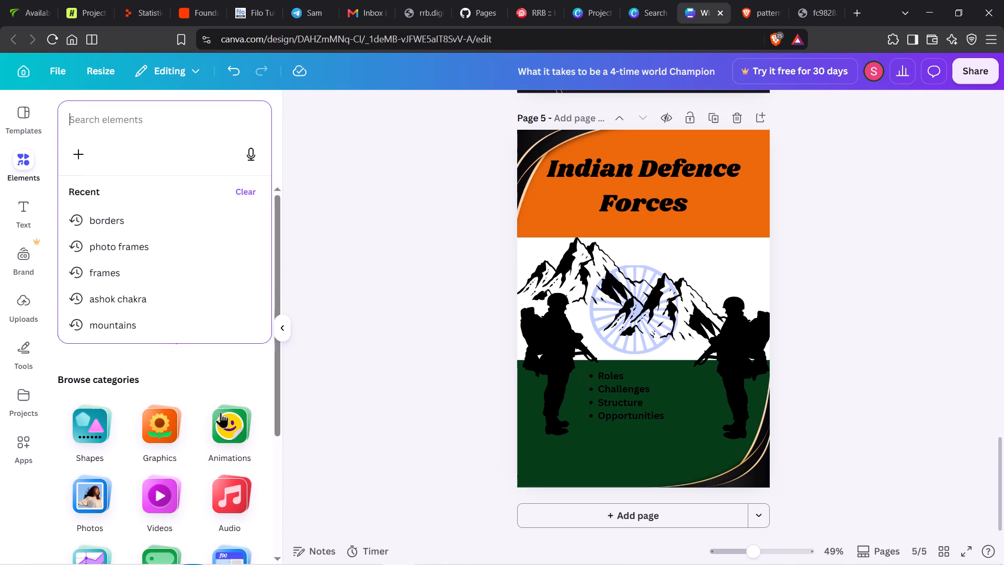
pyautogui.click(156, 326)
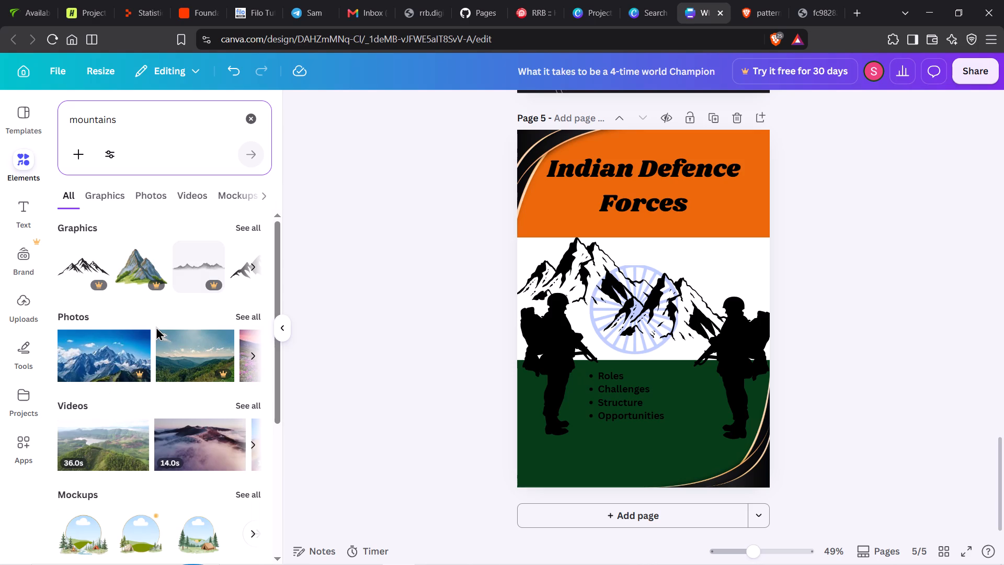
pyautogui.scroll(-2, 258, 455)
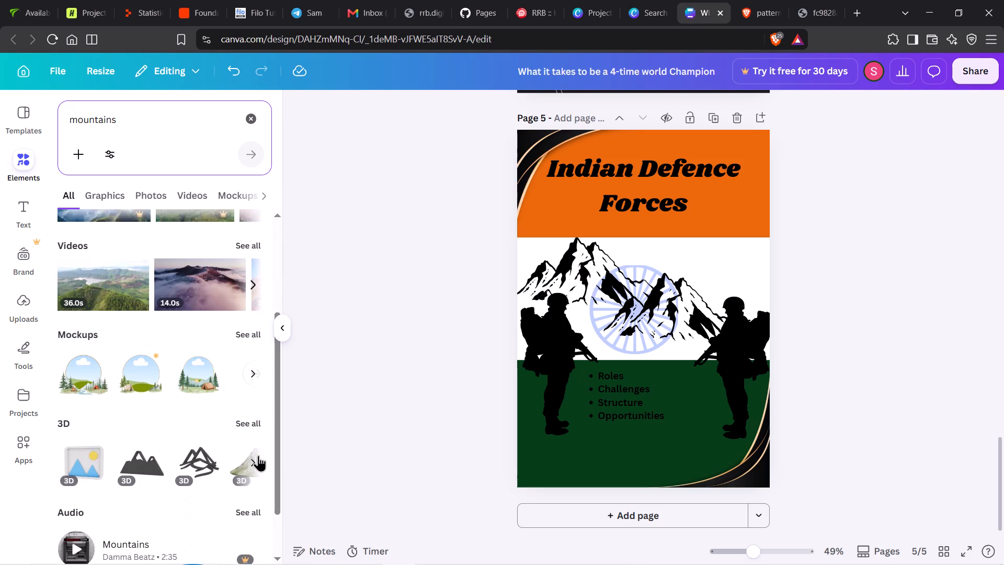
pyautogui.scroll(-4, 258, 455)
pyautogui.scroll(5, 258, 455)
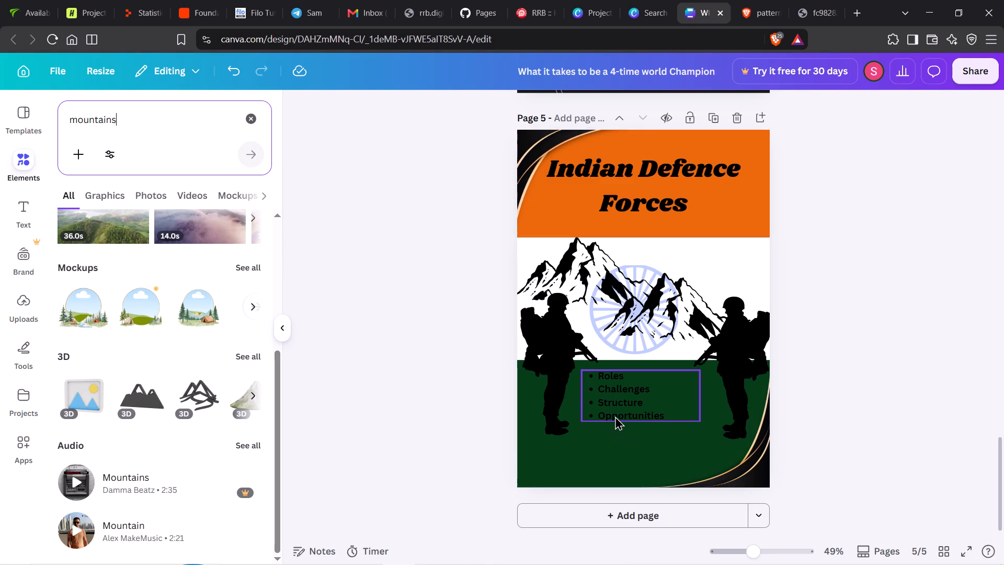
# Move the bulleted list slightly lower between the two soldiers in the green band.
pyautogui.moveTo(615, 416); pyautogui.dragTo(612, 429)
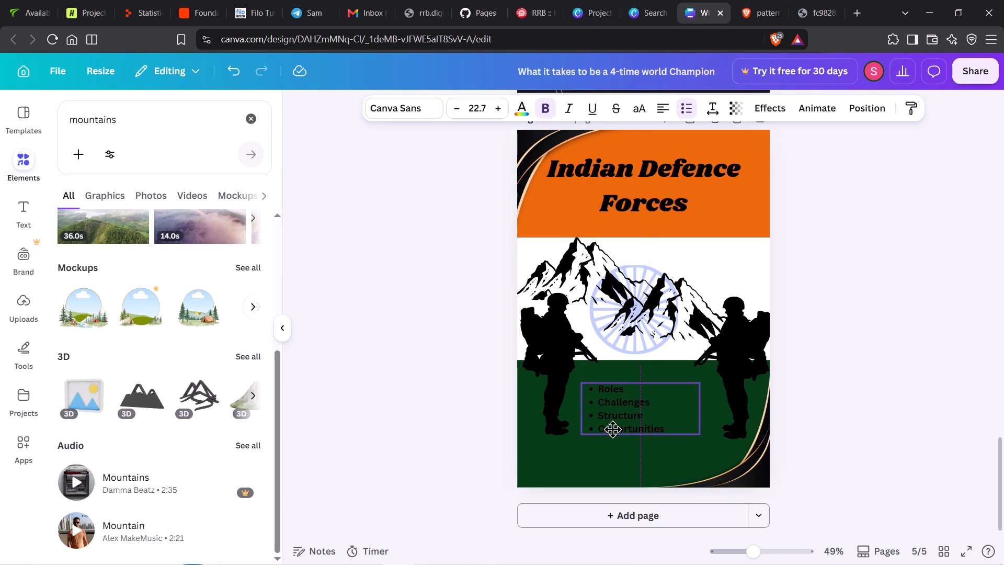
pyautogui.moveTo(612, 429); pyautogui.dragTo(612, 425)
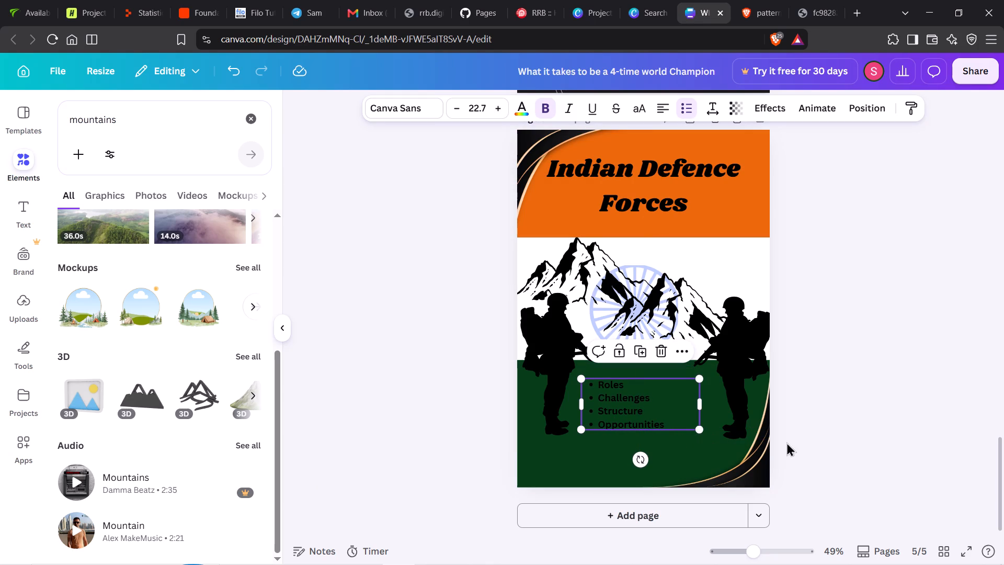
pyautogui.click(819, 448)
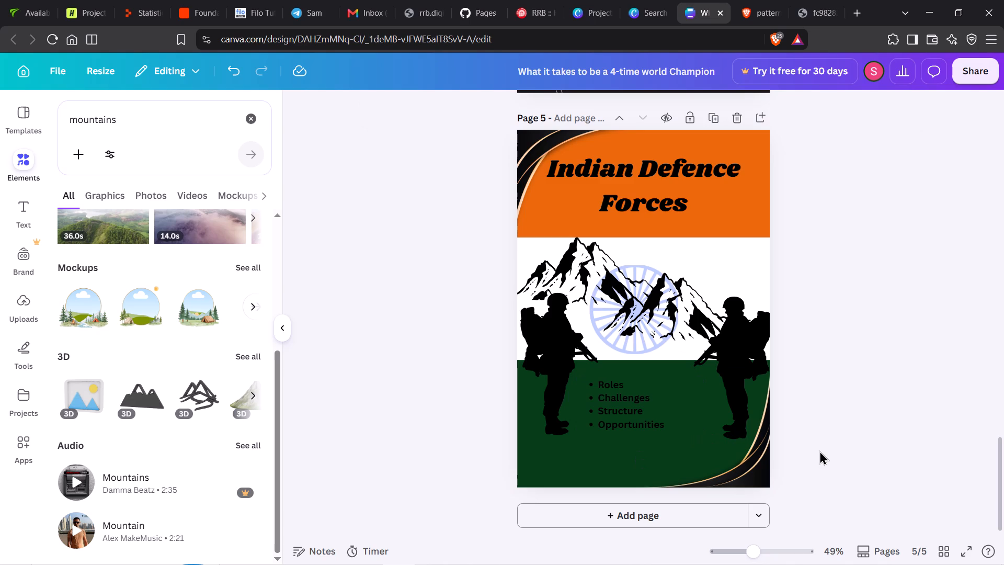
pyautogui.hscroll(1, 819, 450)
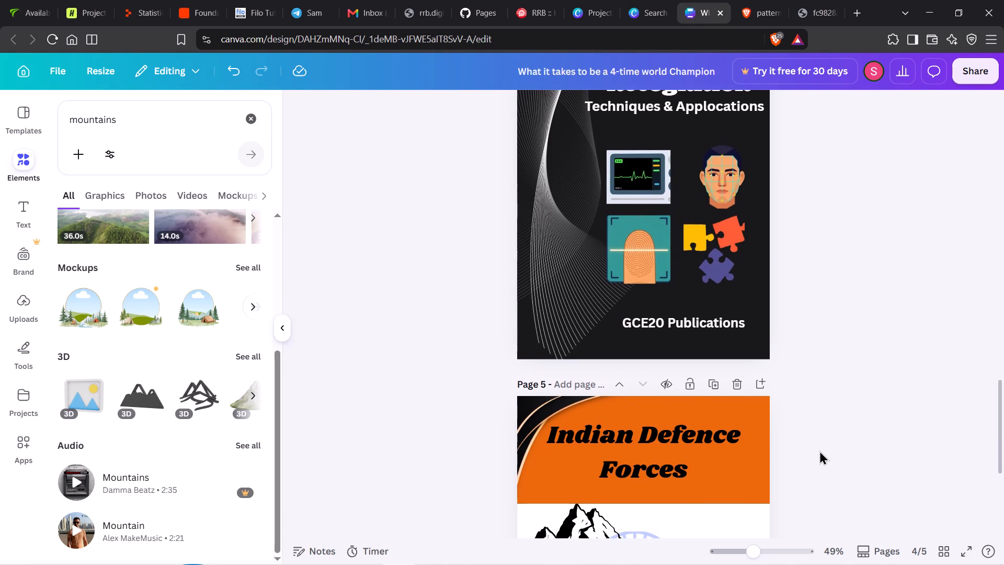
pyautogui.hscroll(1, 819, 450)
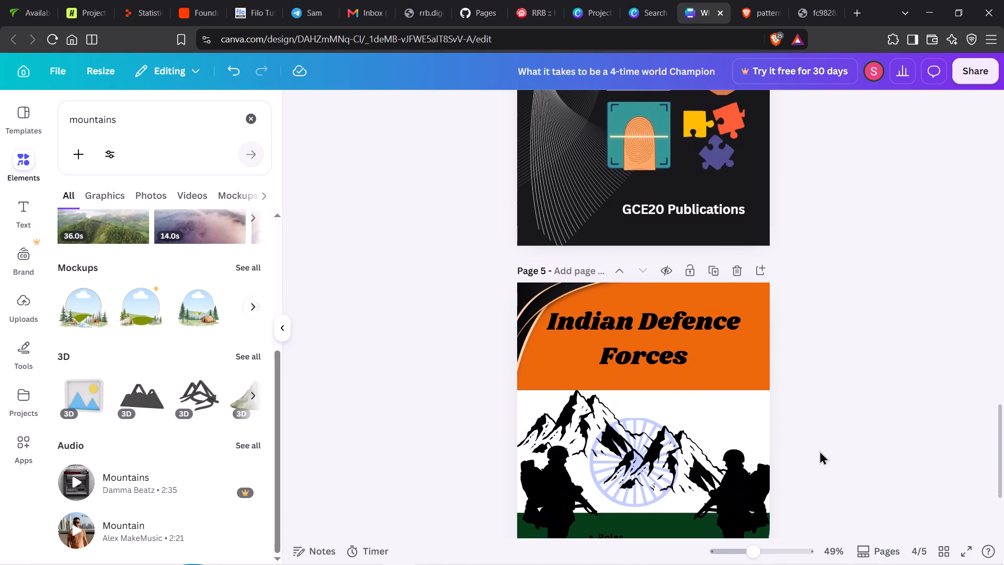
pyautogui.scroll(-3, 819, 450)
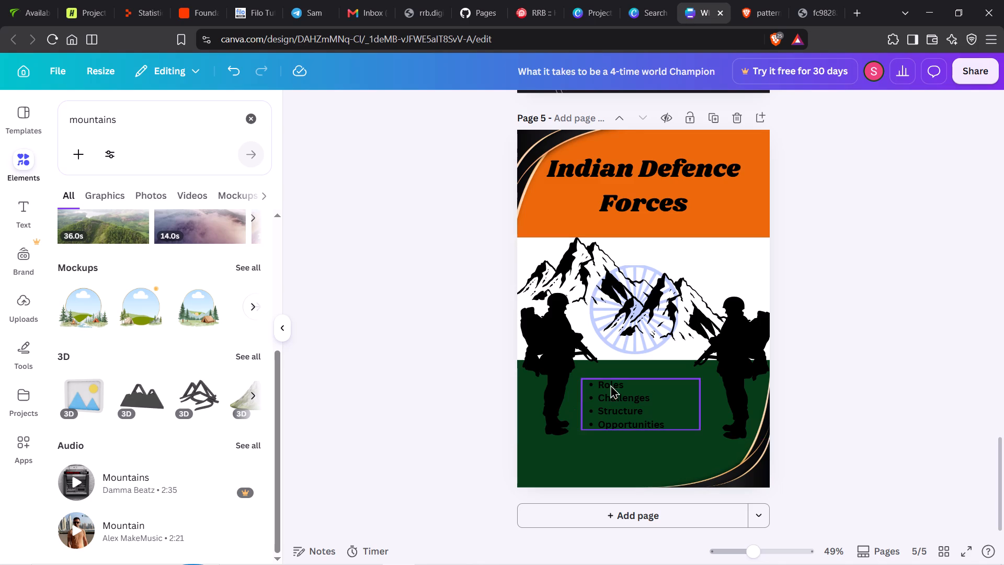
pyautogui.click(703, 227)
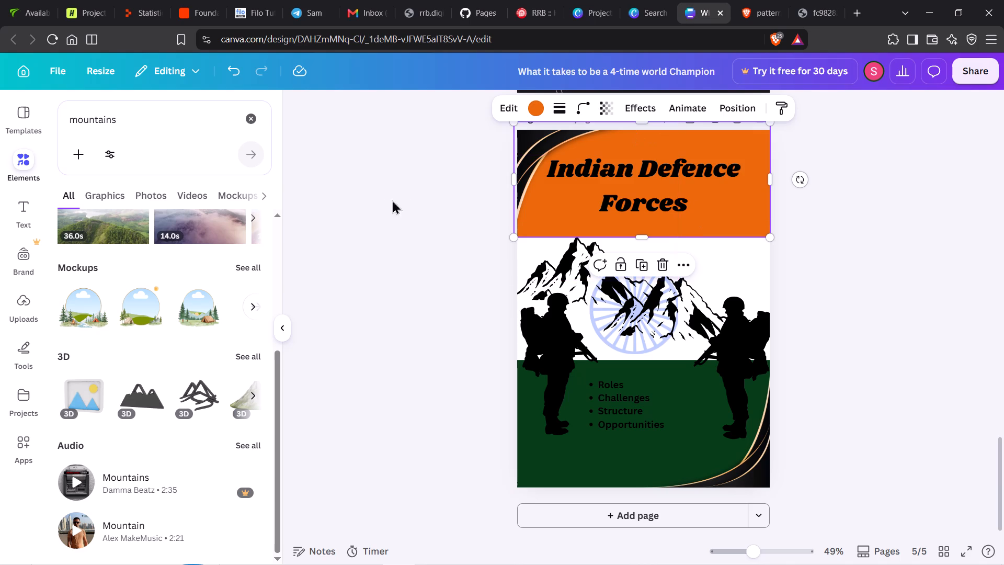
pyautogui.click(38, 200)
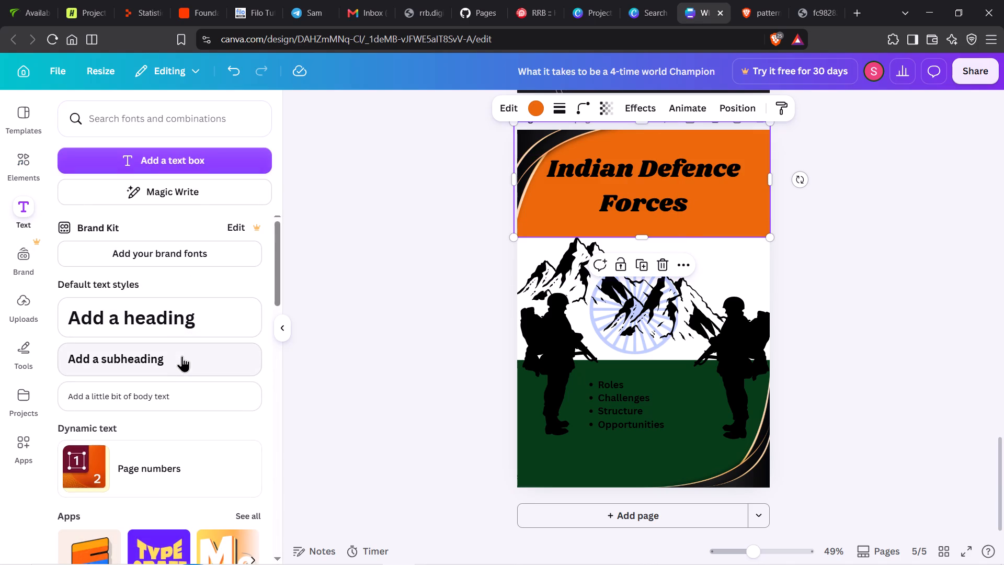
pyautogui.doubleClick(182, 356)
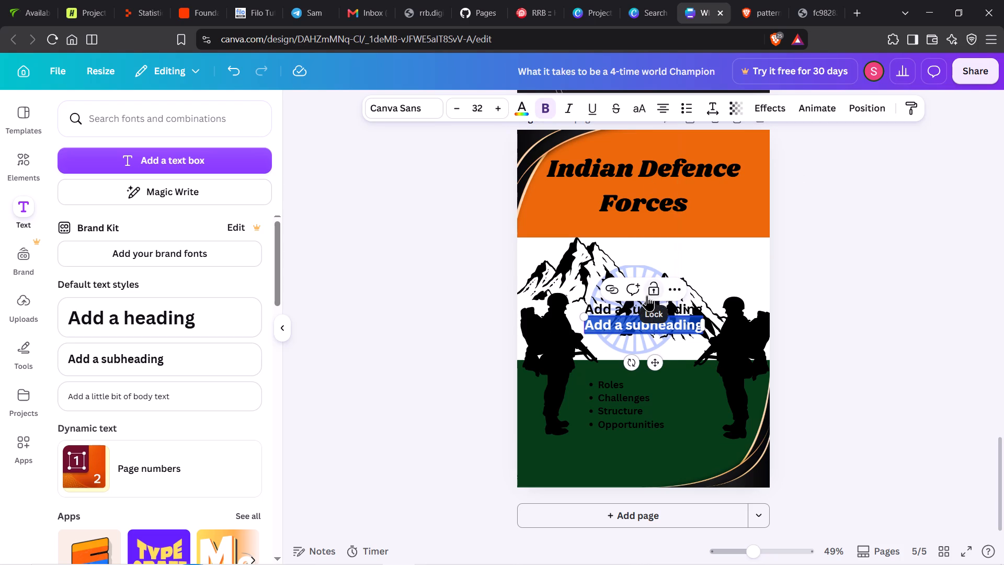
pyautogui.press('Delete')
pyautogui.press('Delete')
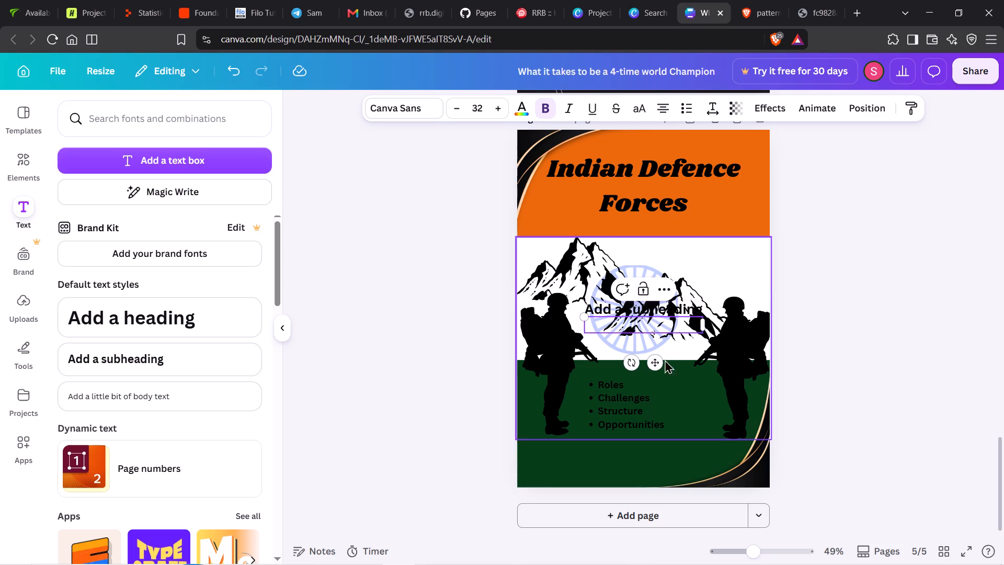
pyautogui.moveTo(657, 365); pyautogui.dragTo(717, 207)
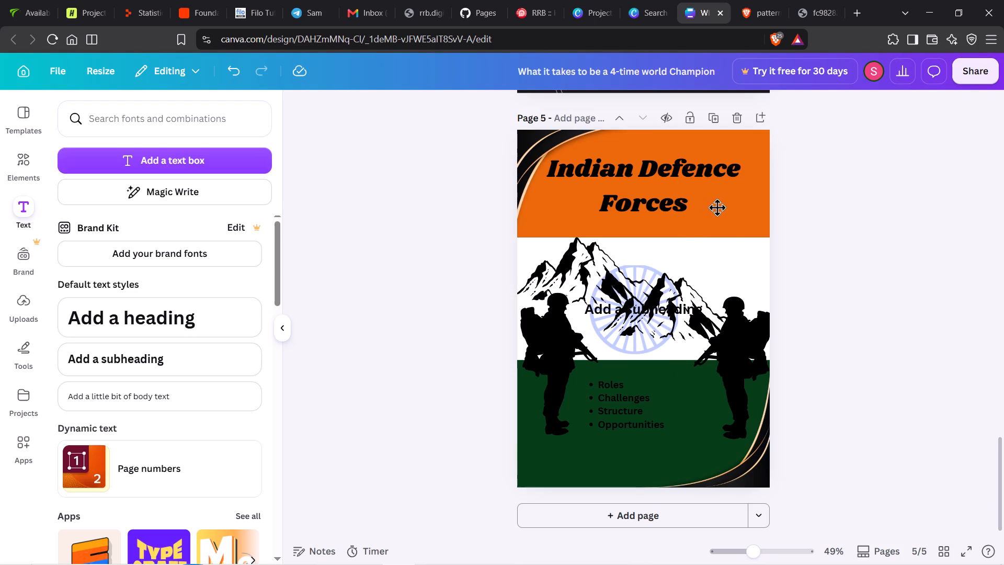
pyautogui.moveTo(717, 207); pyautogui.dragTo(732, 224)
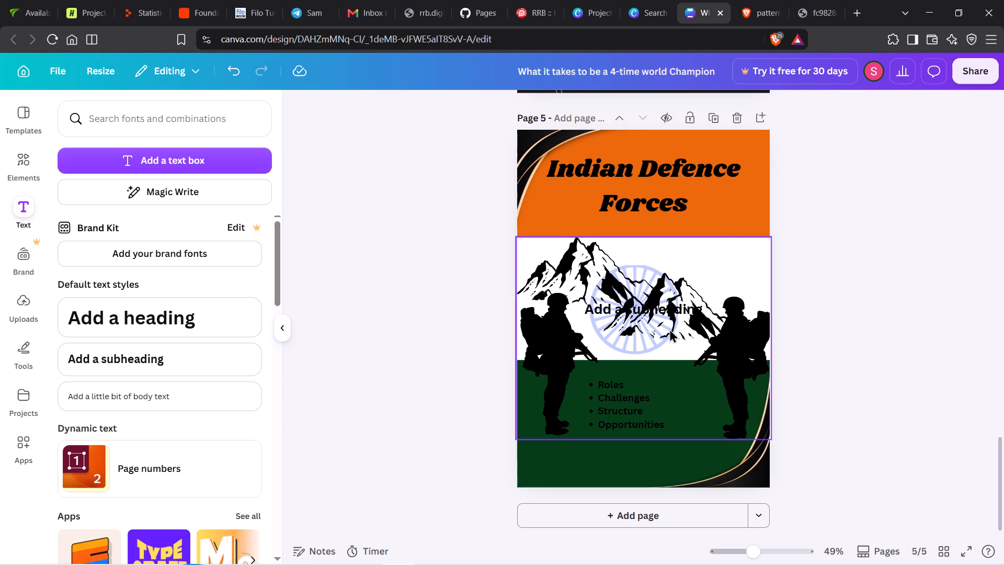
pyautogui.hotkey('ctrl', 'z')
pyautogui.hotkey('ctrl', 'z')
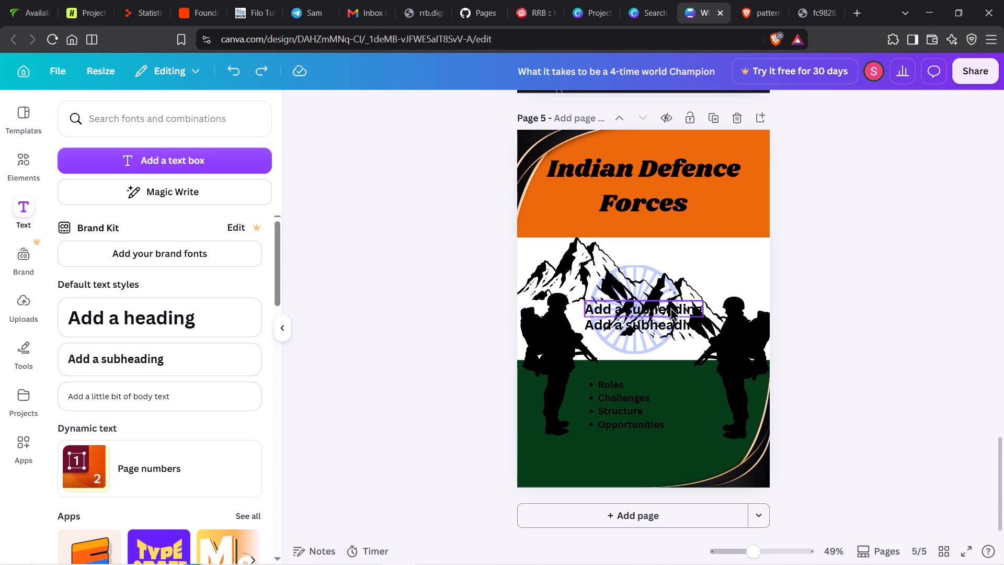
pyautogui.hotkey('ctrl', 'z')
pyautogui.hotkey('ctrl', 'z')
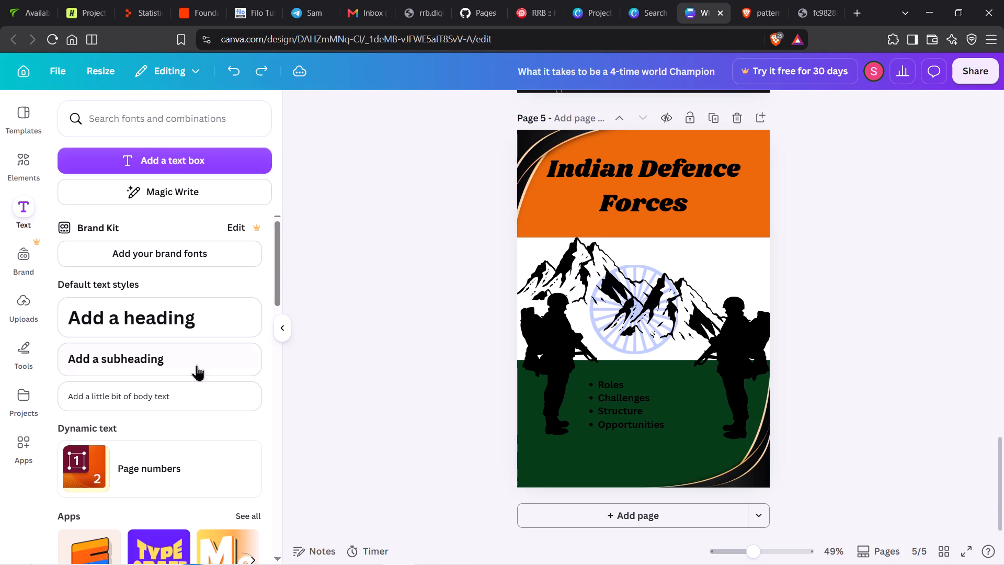
# Add a subheading reading "by XYZ" in the orange band, just below the end of the title.
pyautogui.click(189, 370)
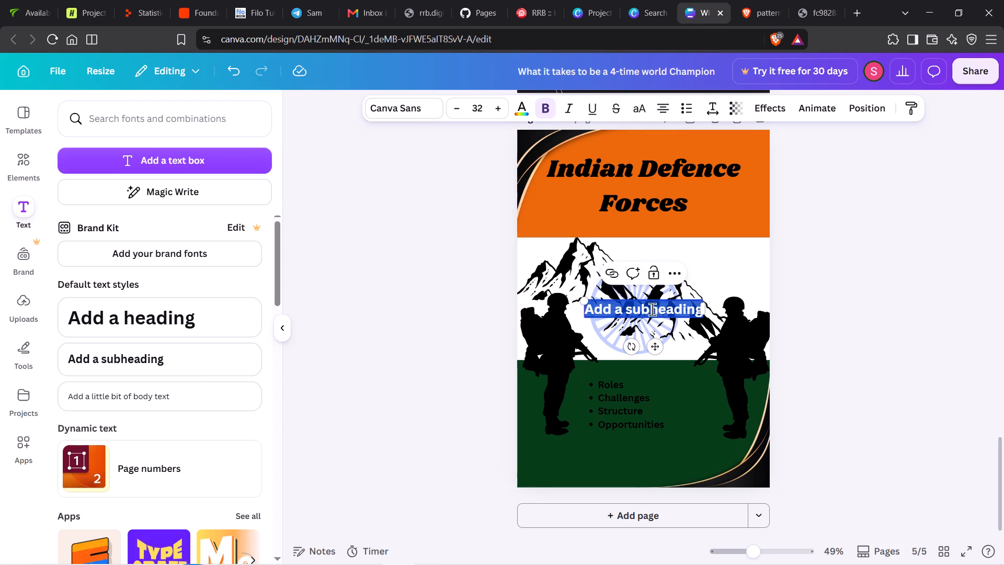
pyautogui.moveTo(657, 353); pyautogui.dragTo(698, 264)
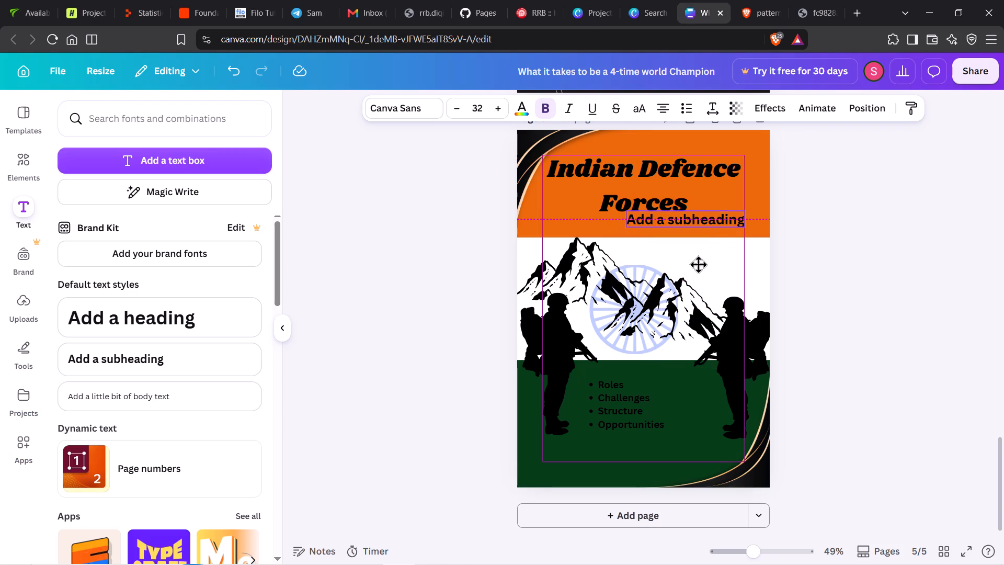
pyautogui.moveTo(698, 264); pyautogui.dragTo(709, 264)
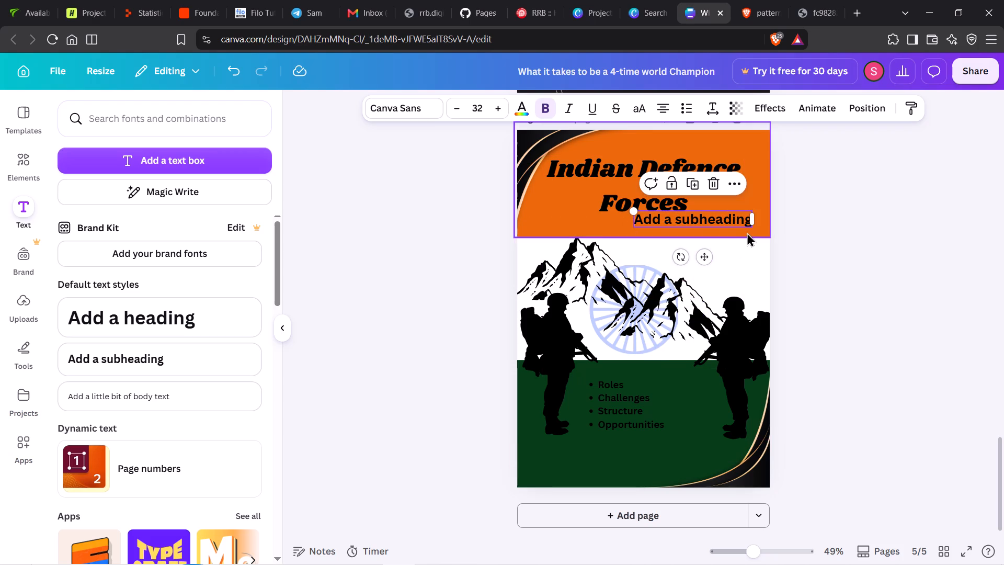
pyautogui.click(733, 221)
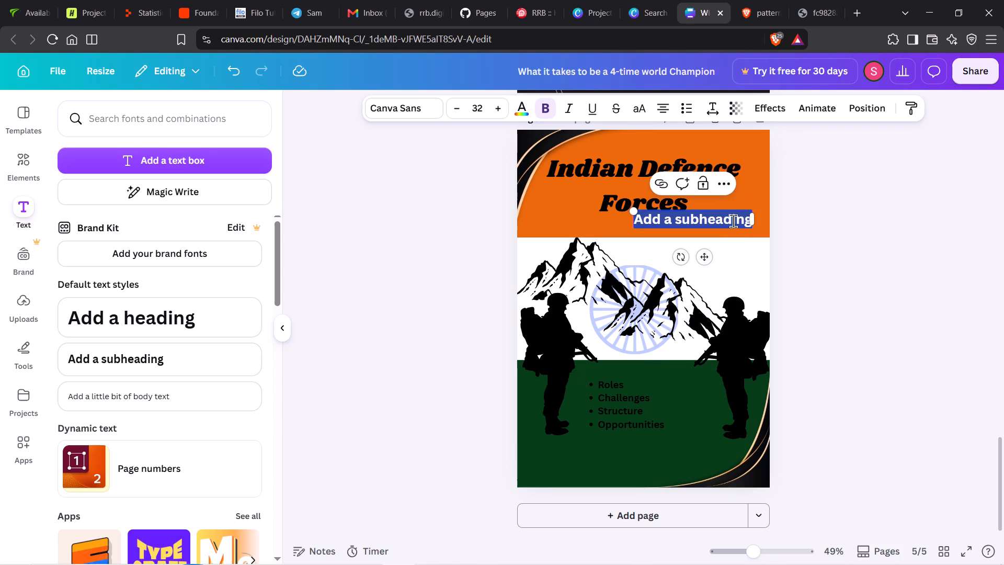
pyautogui.write('by')
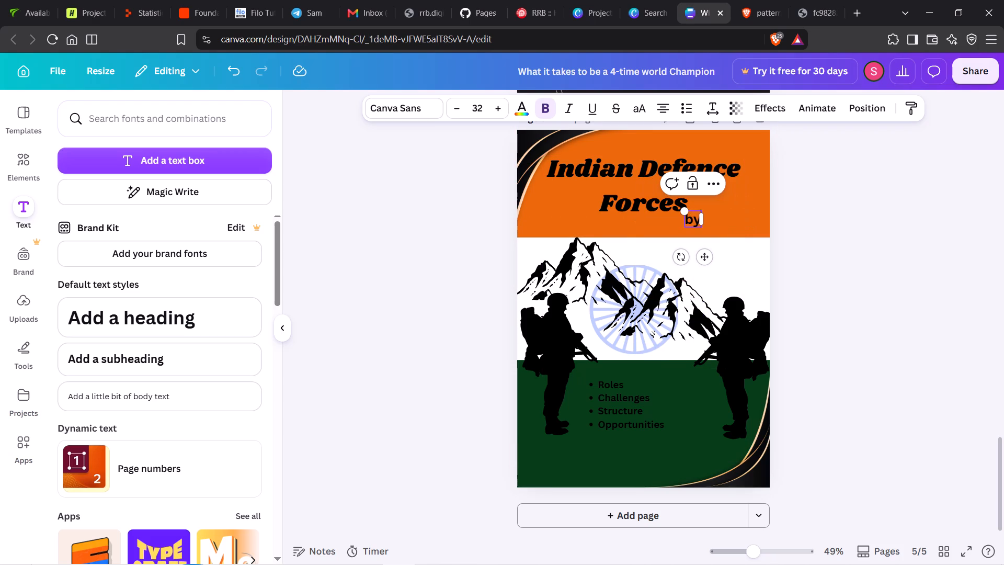
pyautogui.press('space')
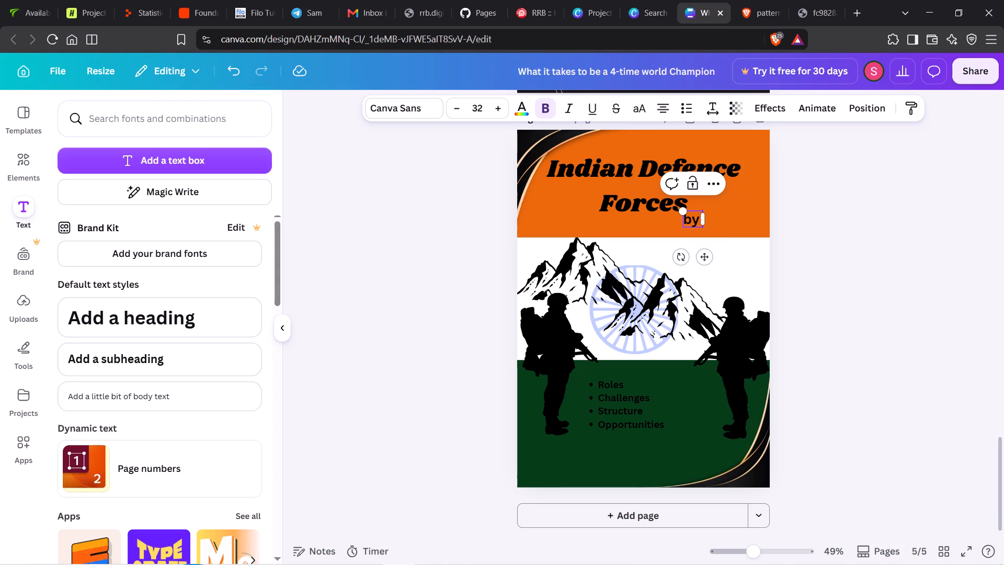
pyautogui.write('XYZ')
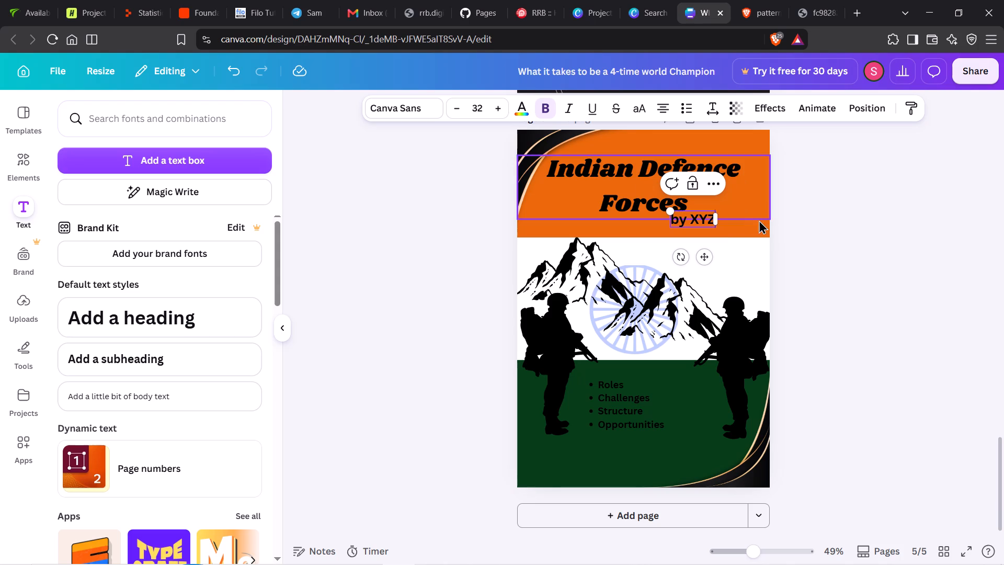
# Reduce the "by XYZ" text to size 24 and shift it slightly right beneath the title.
pyautogui.tripleClick(462, 112)
pyautogui.tripleClick(462, 112)
pyautogui.doubleClick(462, 112)
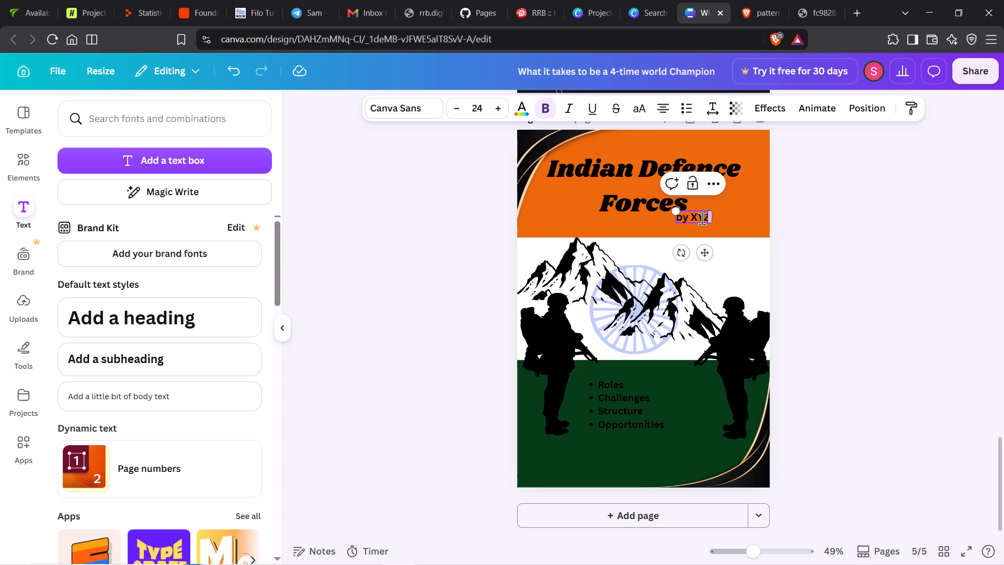
pyautogui.moveTo(704, 250); pyautogui.dragTo(715, 250)
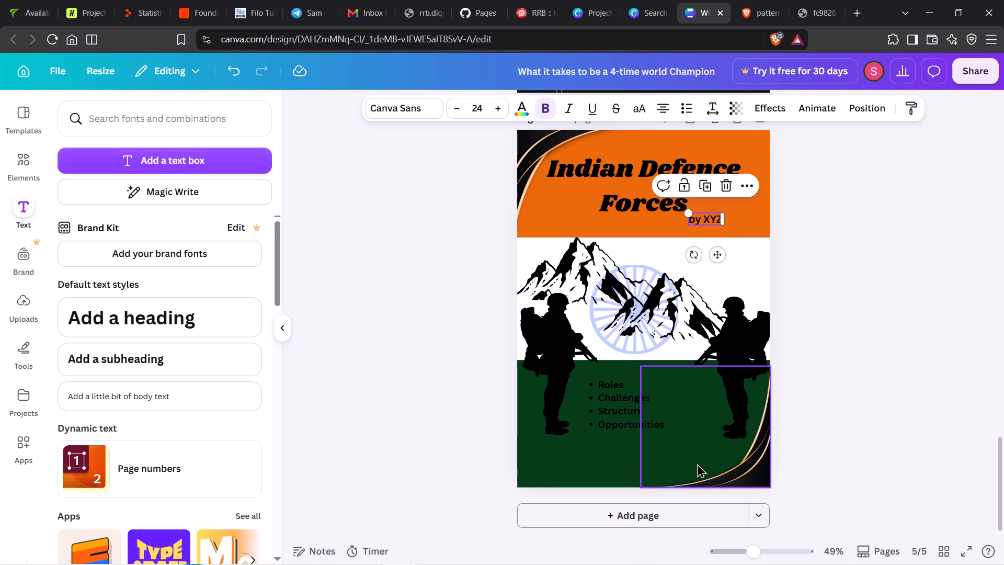
pyautogui.click(646, 479)
pyautogui.click(928, 397)
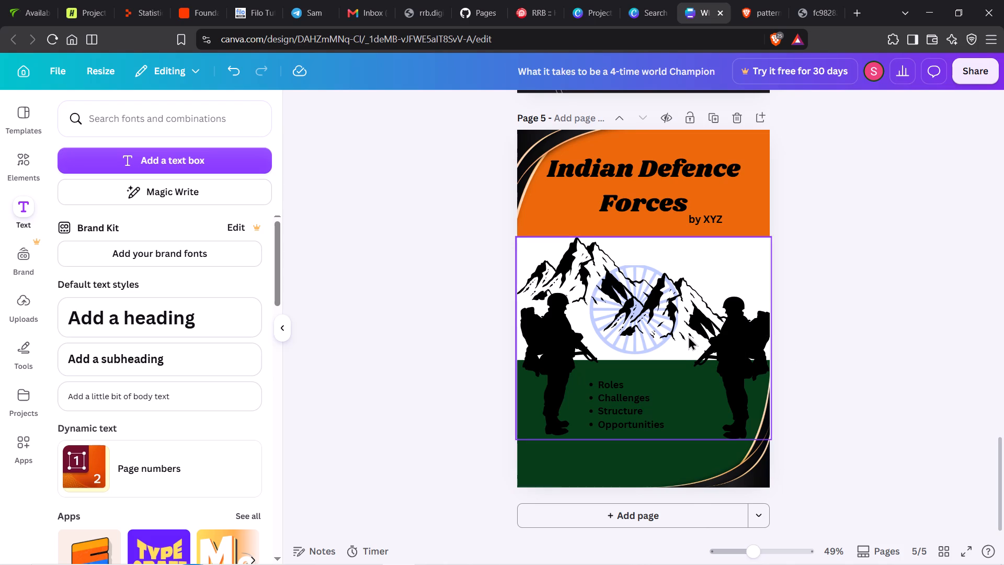
# Move the mountains-and-soldiers graphic slightly down so the mountains rest just above the green band.
pyautogui.moveTo(688, 336); pyautogui.dragTo(688, 344)
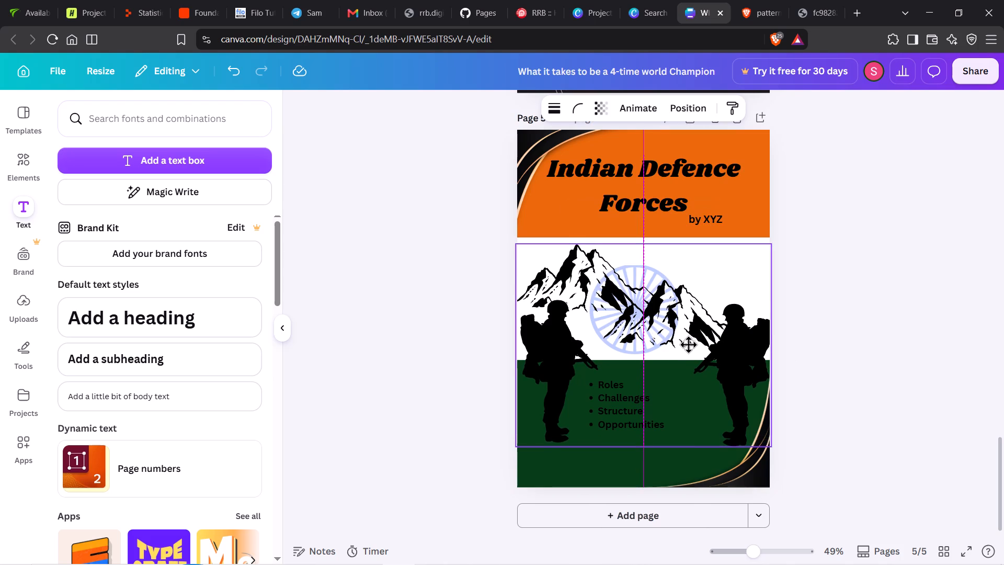
pyautogui.moveTo(688, 344); pyautogui.dragTo(685, 330)
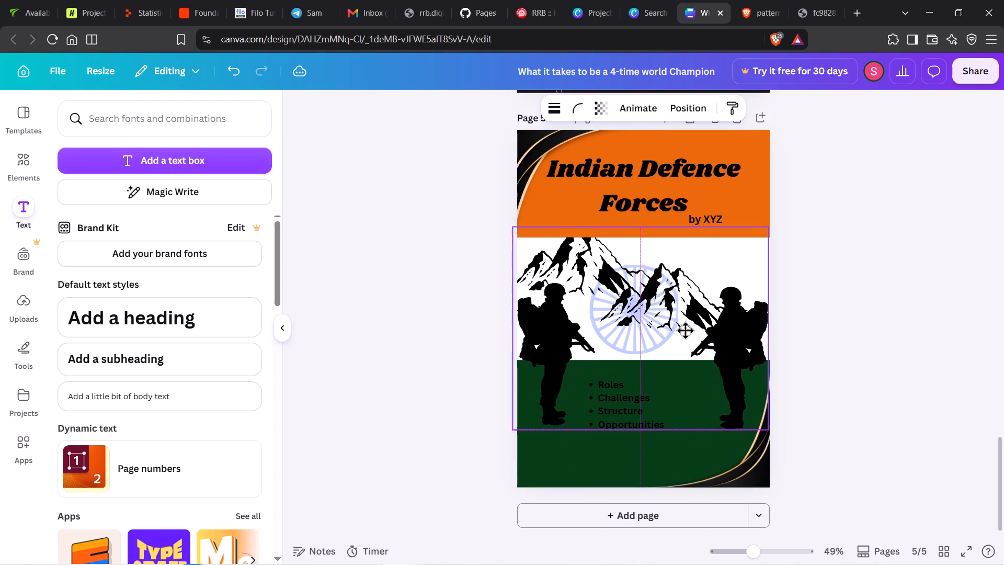
pyautogui.moveTo(685, 330); pyautogui.dragTo(690, 351)
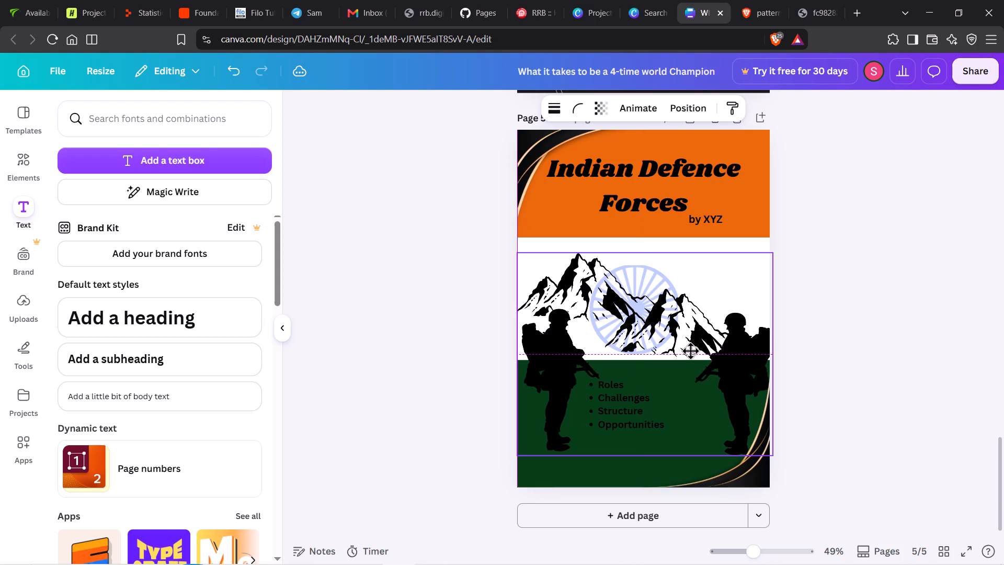
pyautogui.moveTo(690, 351); pyautogui.dragTo(688, 348)
pyautogui.click(931, 475)
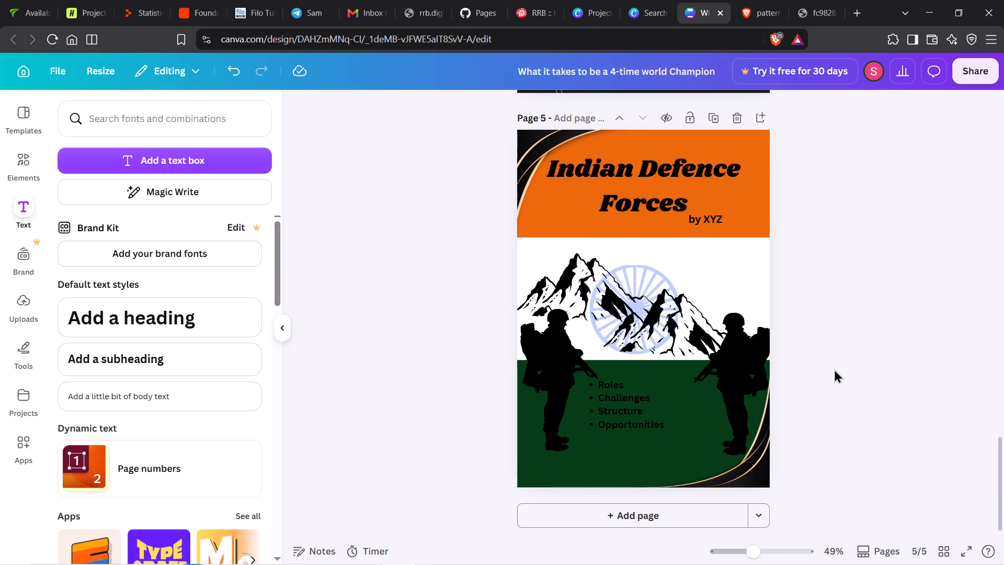
# Review the page 5 cover and look through the other pages of the design up to page 1.
pyautogui.scroll(12, 834, 369)
pyautogui.scroll(-1, 834, 369)
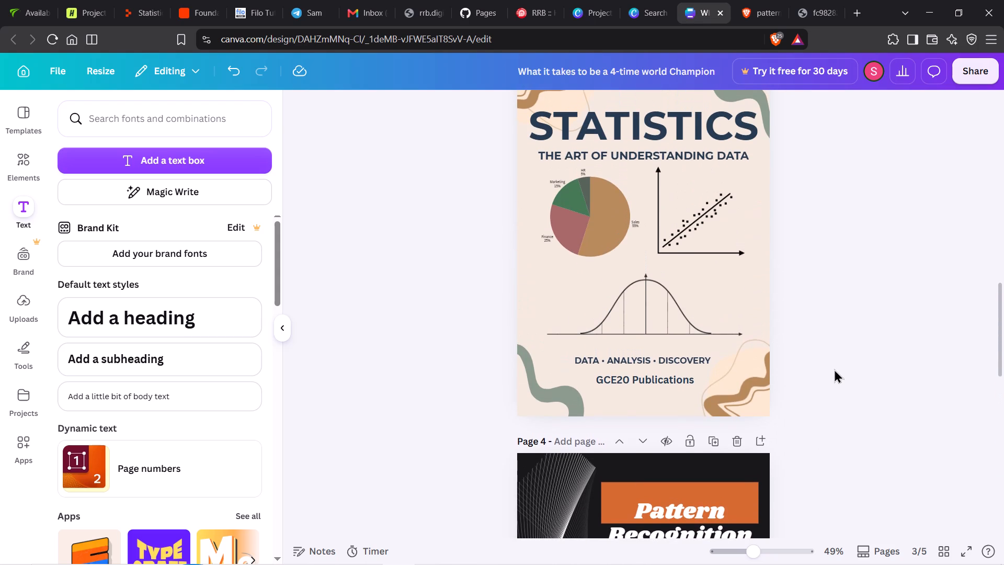
pyautogui.scroll(-2, 834, 369)
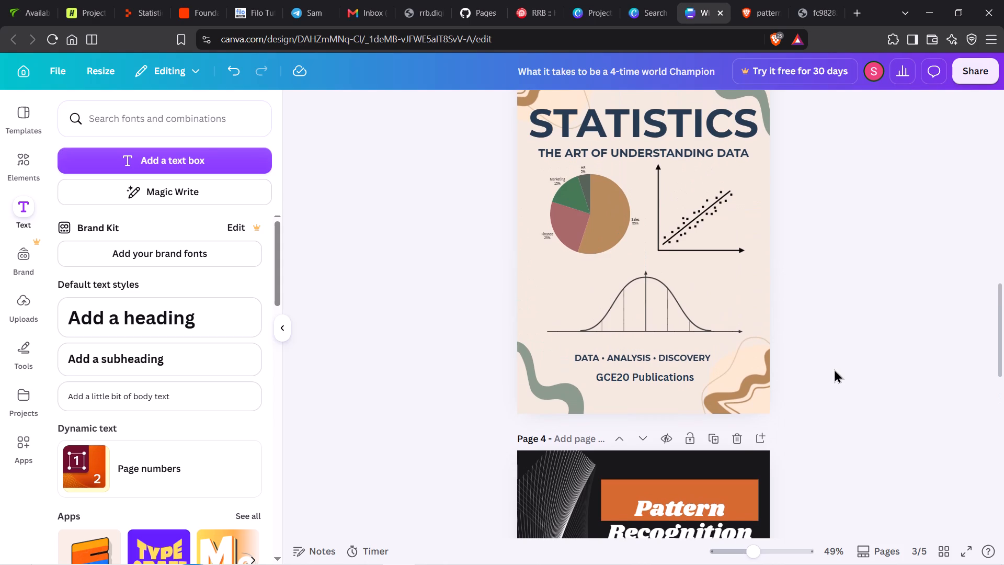
pyautogui.scroll(-10, 834, 369)
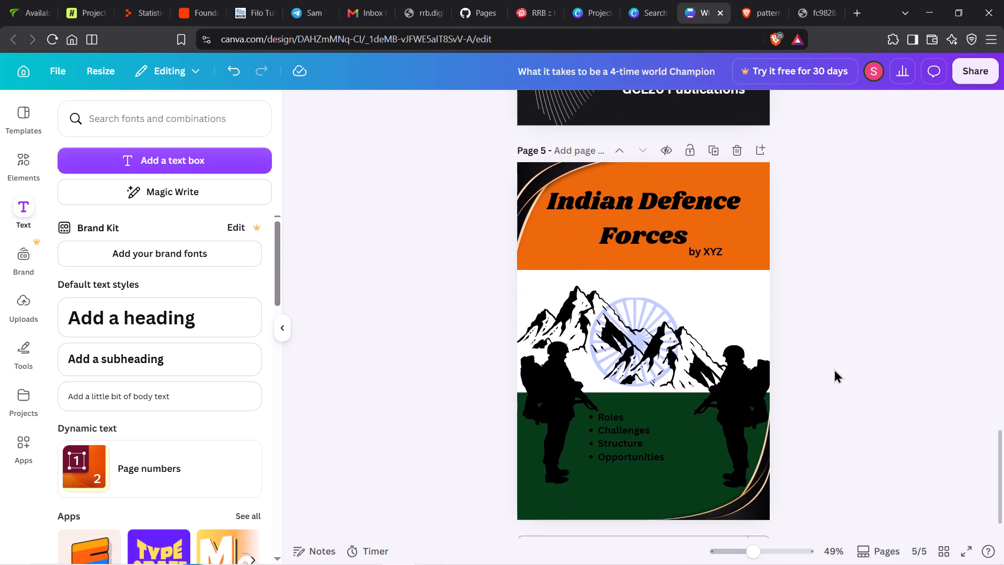
pyautogui.scroll(-1, 834, 369)
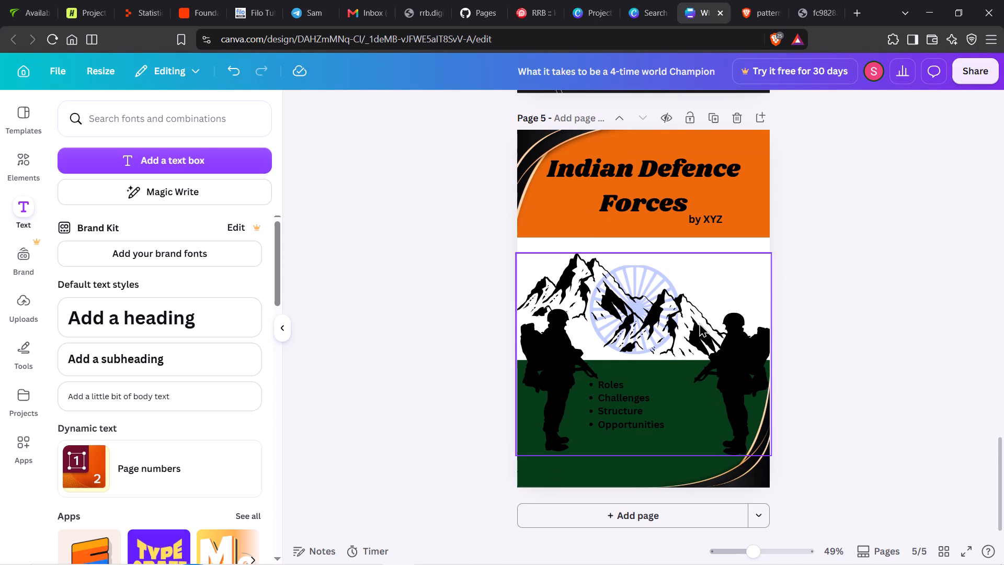
pyautogui.scroll(8, 853, 275)
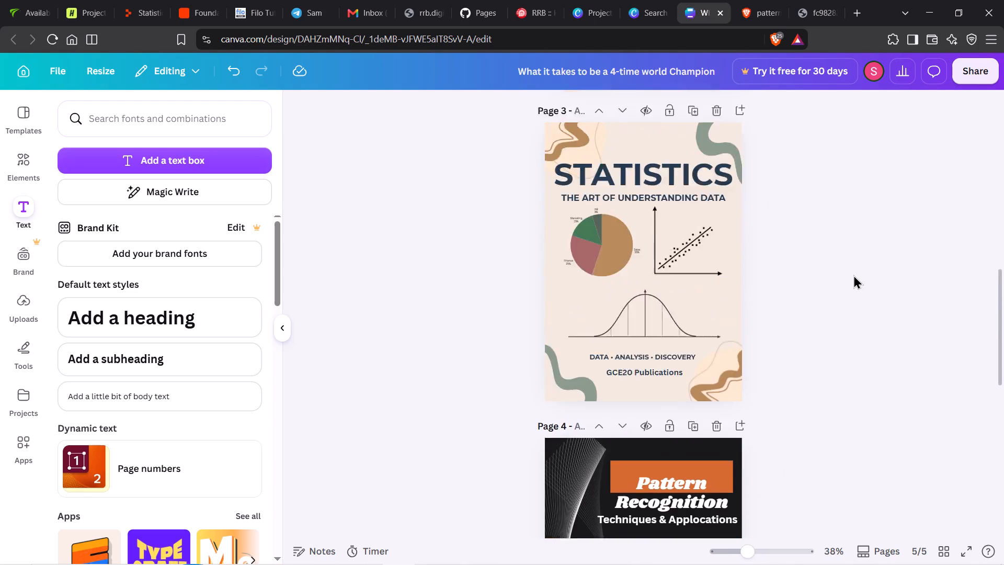
pyautogui.scroll(8, 853, 275)
pyautogui.scroll(-1, 853, 275)
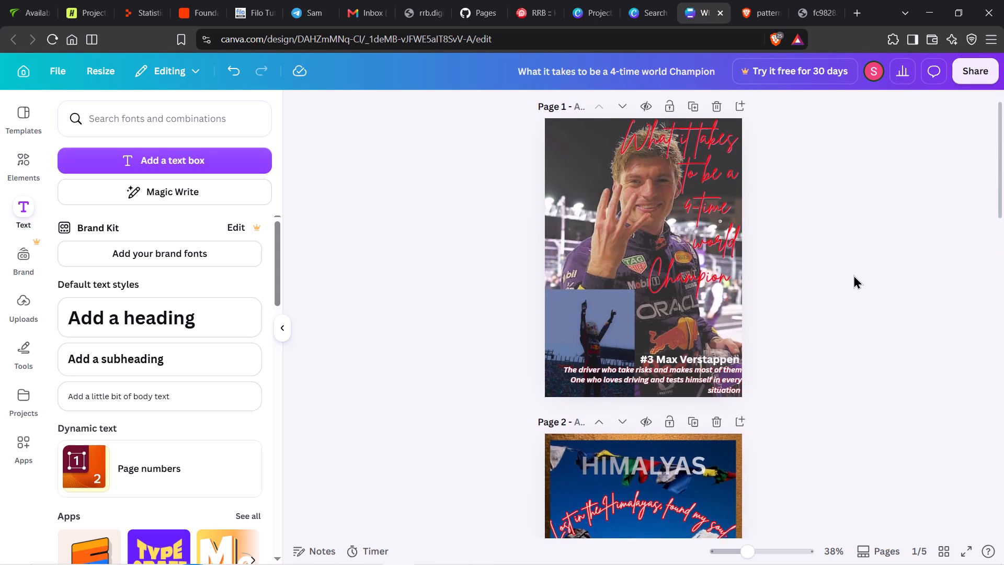
pyautogui.scroll(-1, 853, 275)
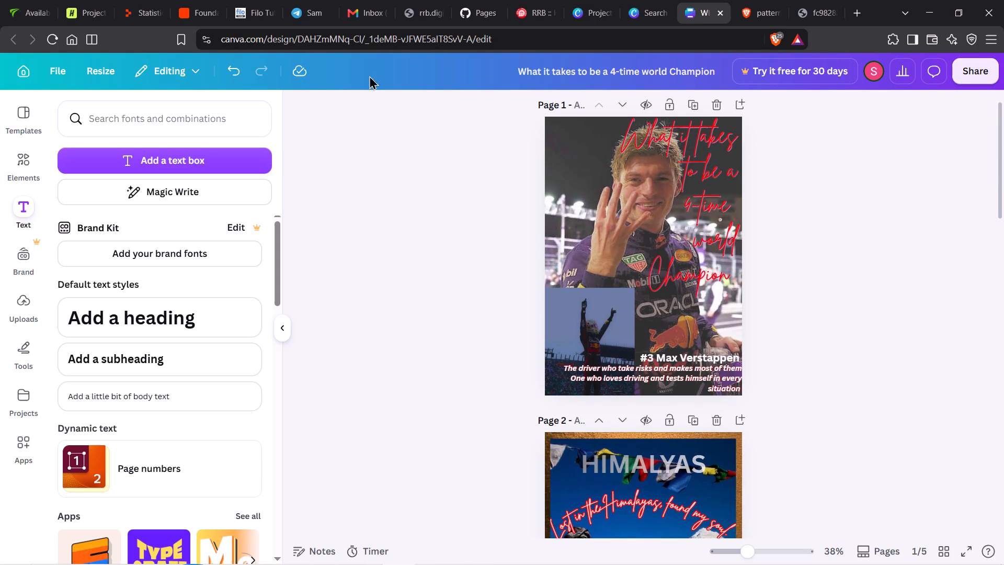
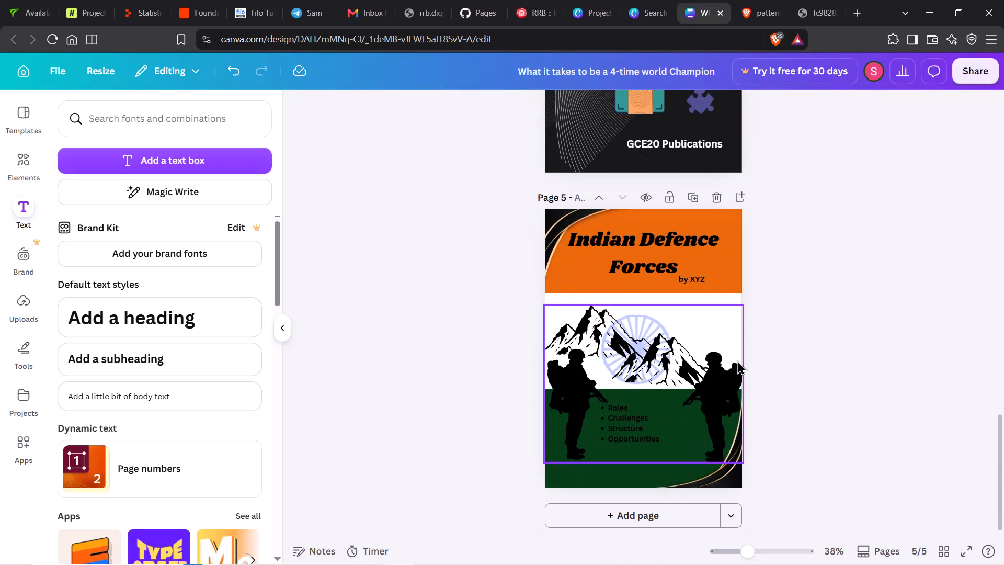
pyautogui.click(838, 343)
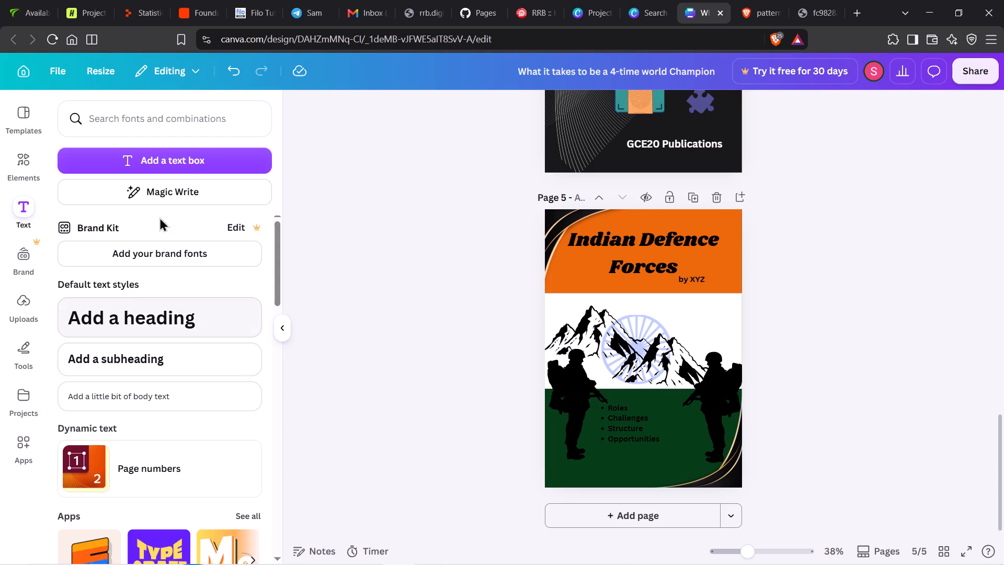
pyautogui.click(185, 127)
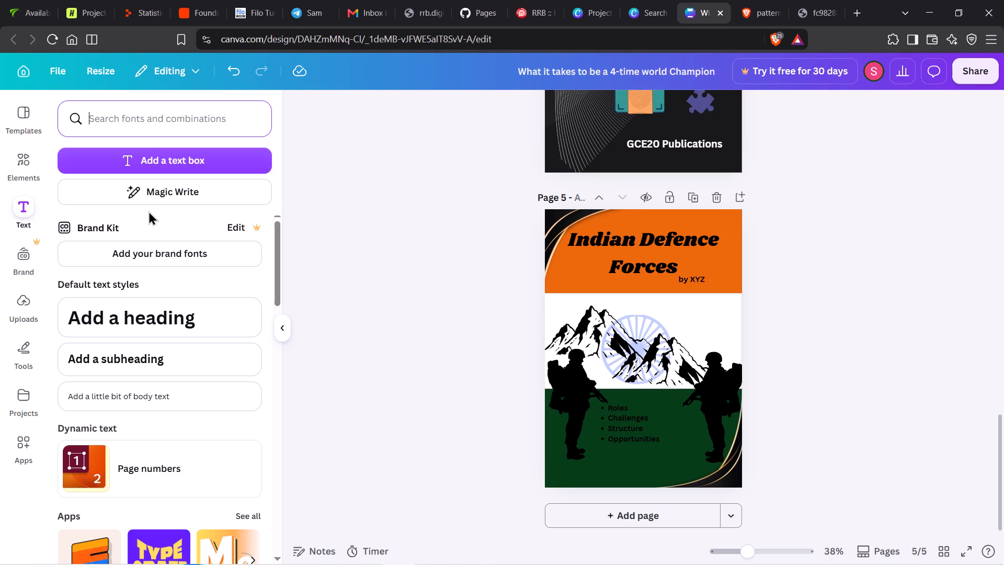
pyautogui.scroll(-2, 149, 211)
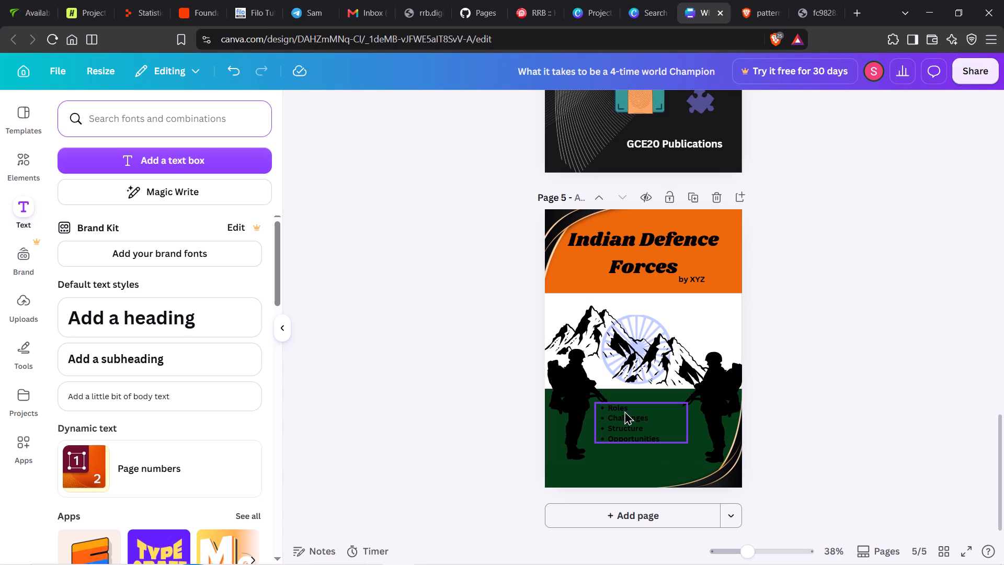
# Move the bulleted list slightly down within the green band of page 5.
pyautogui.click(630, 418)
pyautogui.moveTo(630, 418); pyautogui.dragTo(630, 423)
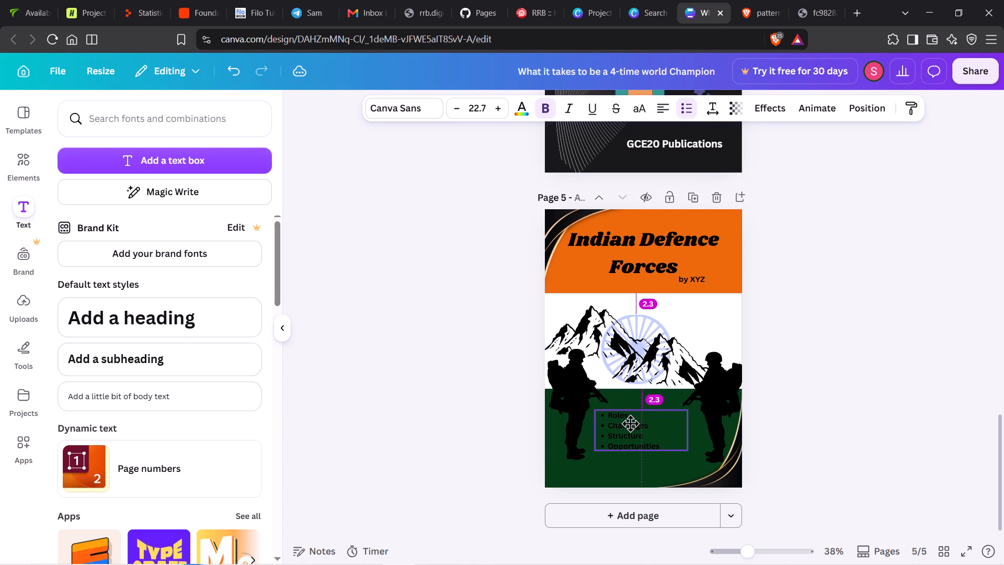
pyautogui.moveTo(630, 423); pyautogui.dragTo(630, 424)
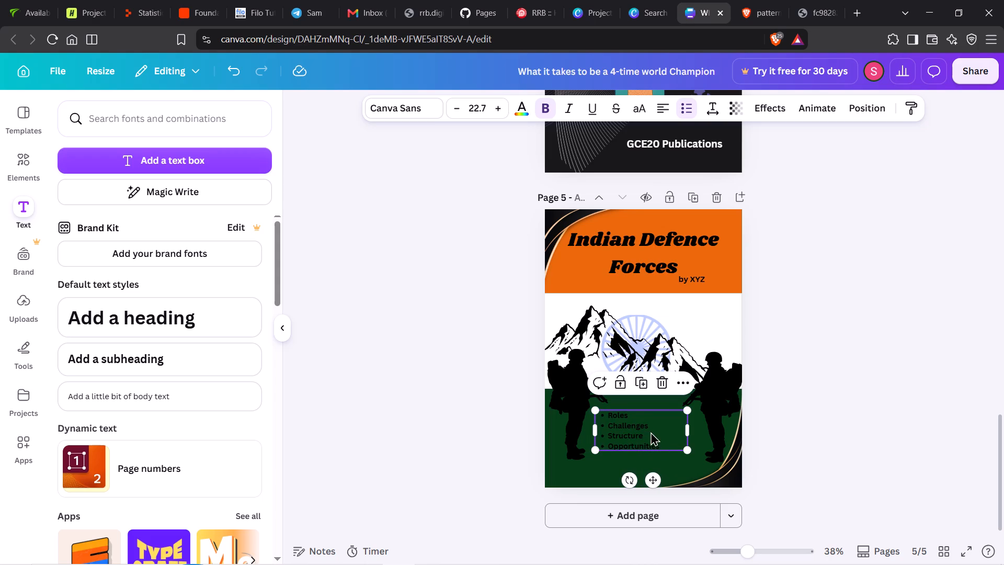
# Add "History" as the first bullet of the list, above "Roles".
pyautogui.click(641, 416)
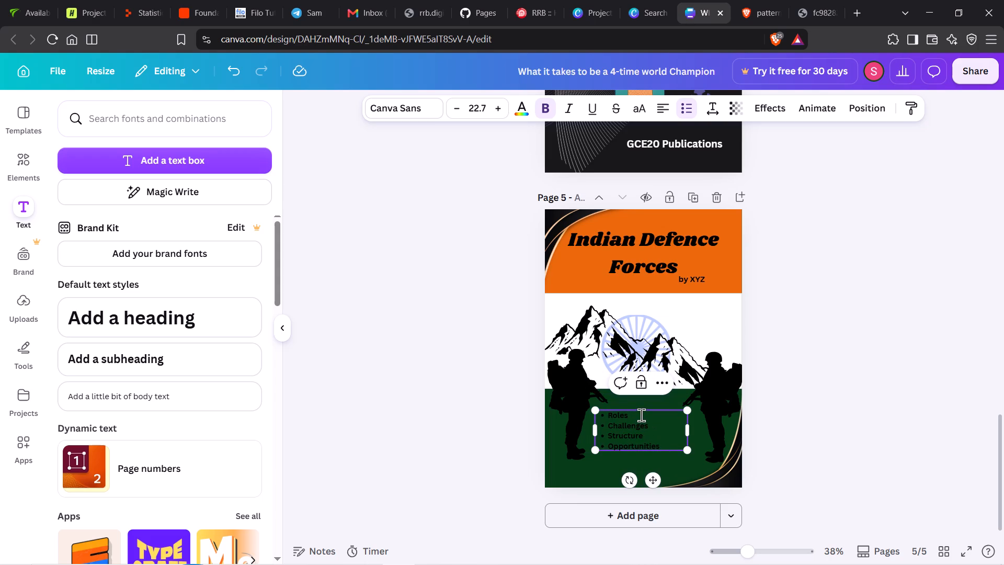
pyautogui.press('Up')
pyautogui.press('Left')
pyautogui.press('h')
pyautogui.press('BackSpace')
pyautogui.write('History')
pyautogui.press('Return')
pyautogui.click(819, 472)
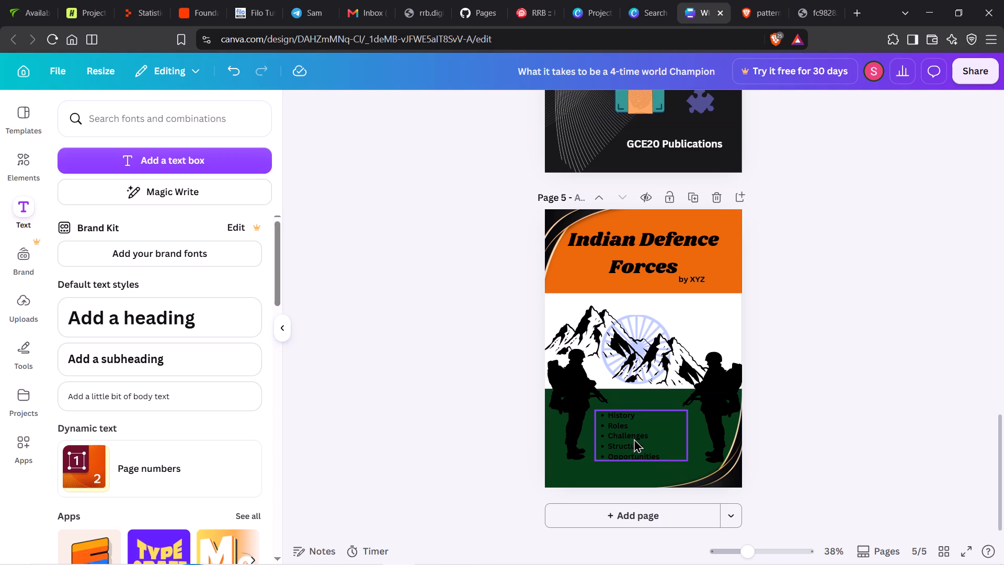
# Insert a "Structure" bullet between "Roles" and "Challenges" in the list.
pyautogui.click(634, 438)
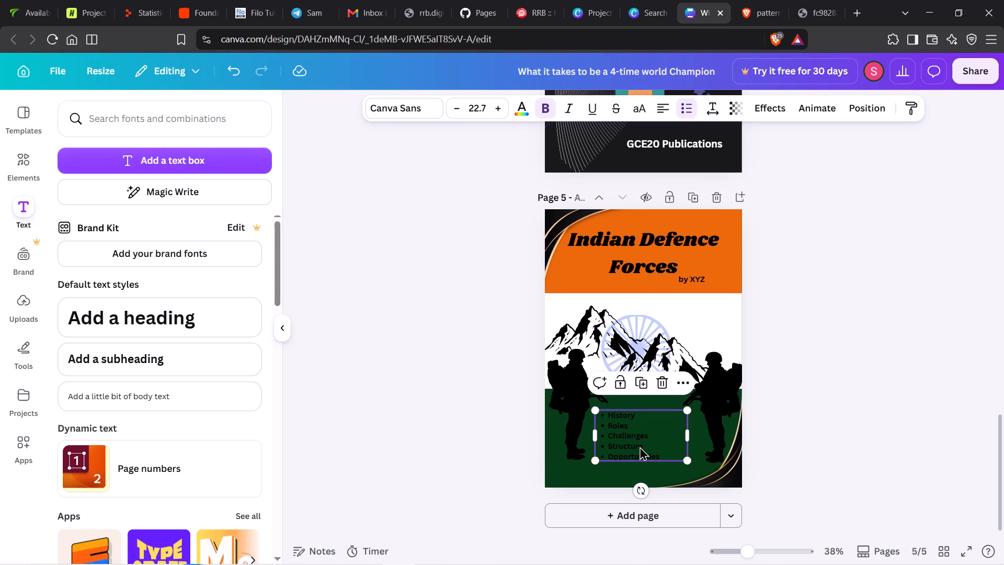
pyautogui.click(640, 446)
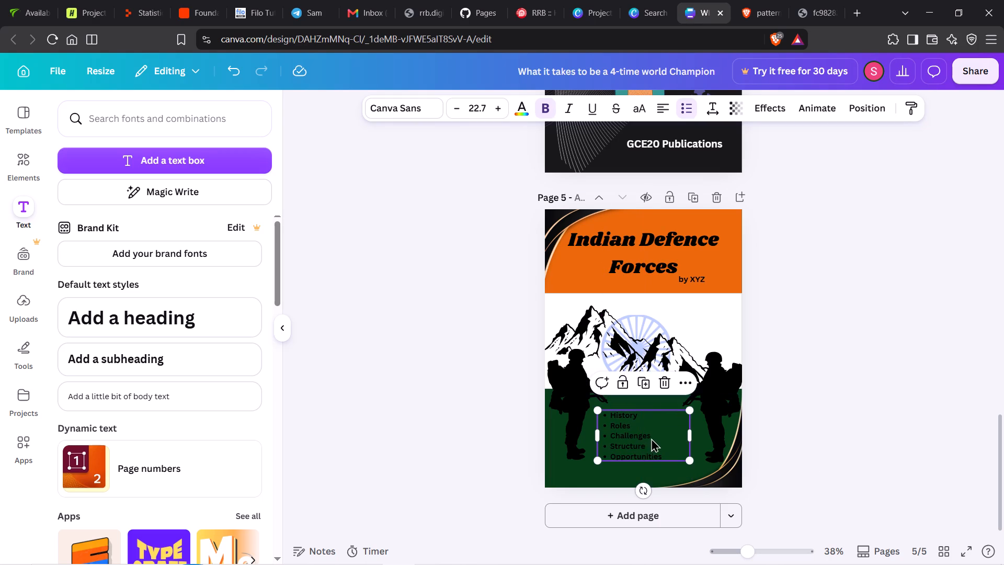
pyautogui.click(613, 437)
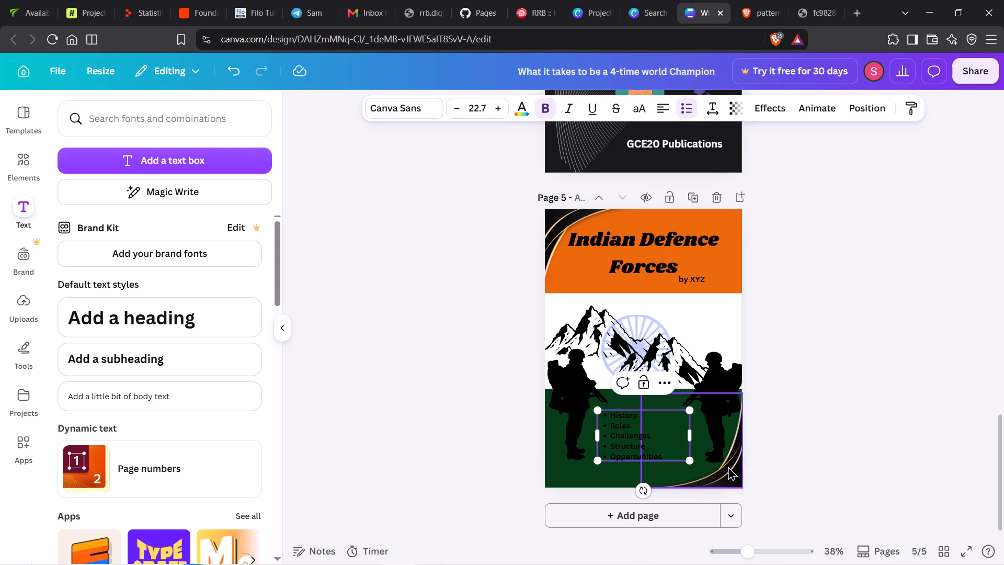
pyautogui.press('Left')
pyautogui.hotkey('shift', 's')
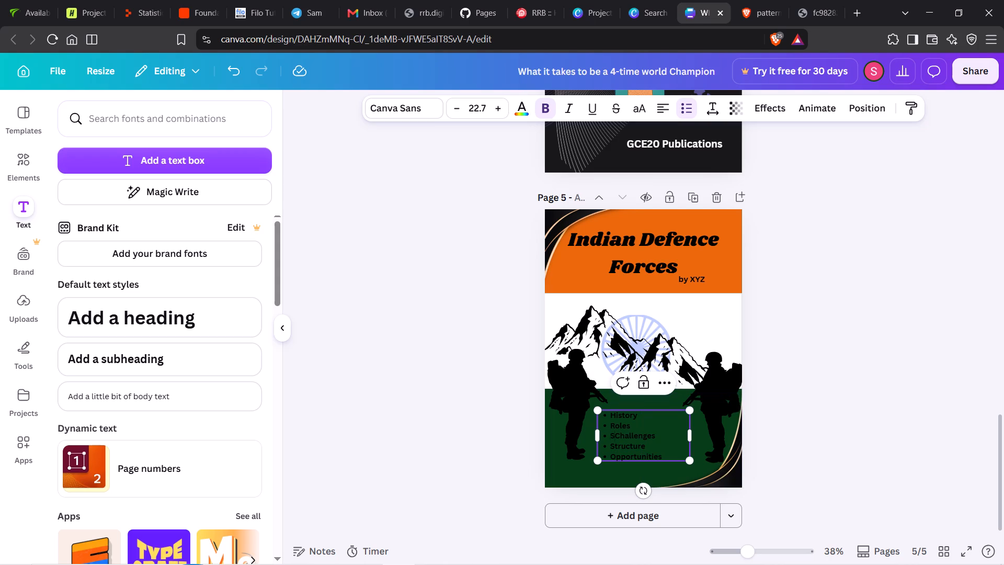
pyautogui.press('r')
pyautogui.press('BackSpace')
pyautogui.write('tructure')
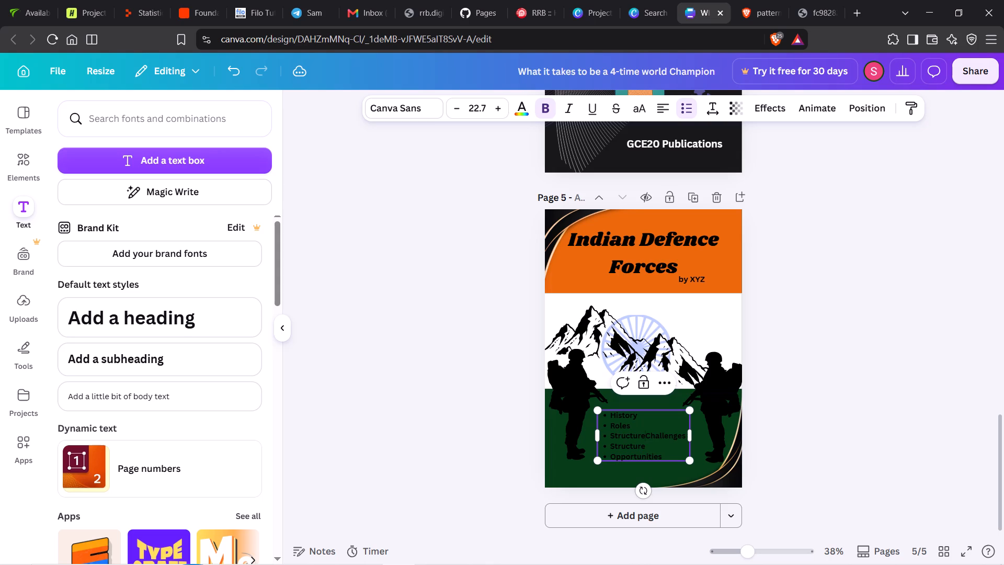
pyautogui.press('Return')
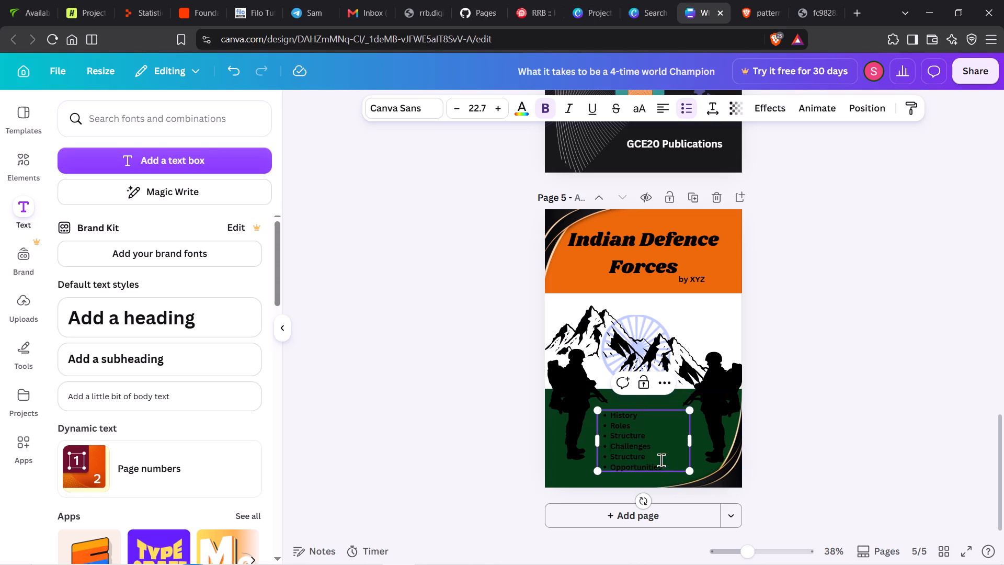
# Delete the duplicate "Structure" bullet between "Challenges" and "Opportunities", leaving no empty line.
pyautogui.click(657, 453)
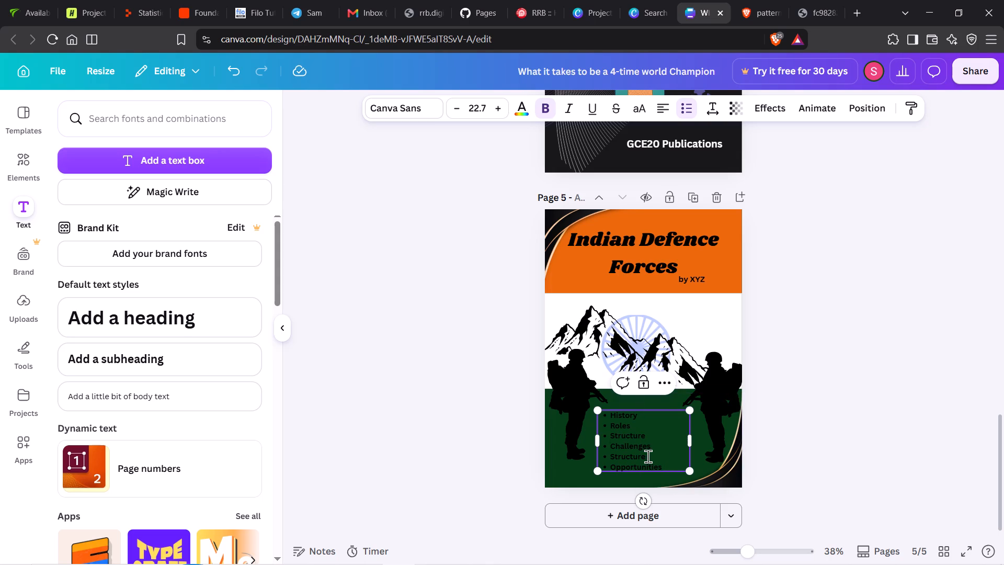
pyautogui.click(648, 456)
pyautogui.press('BackSpace')
pyautogui.press('BackSpace')
pyautogui.press('BackSpace')
pyautogui.press('BackSpace')
pyautogui.press('BackSpace')
pyautogui.press('BackSpace')
pyautogui.press('BackSpace')
pyautogui.press('BackSpace')
pyautogui.press('BackSpace')
pyautogui.press('BackSpace')
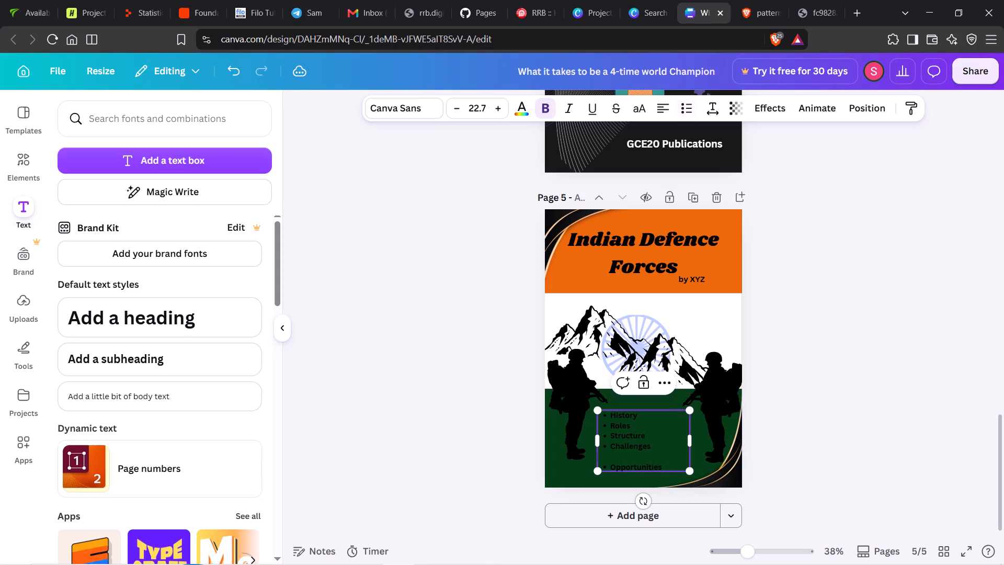
pyautogui.press('BackSpace')
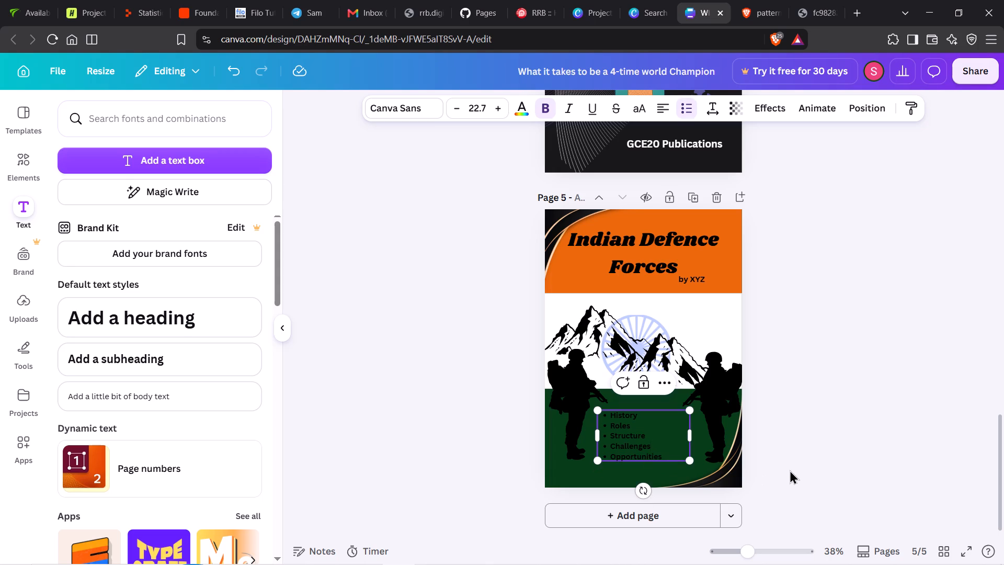
pyautogui.click(791, 469)
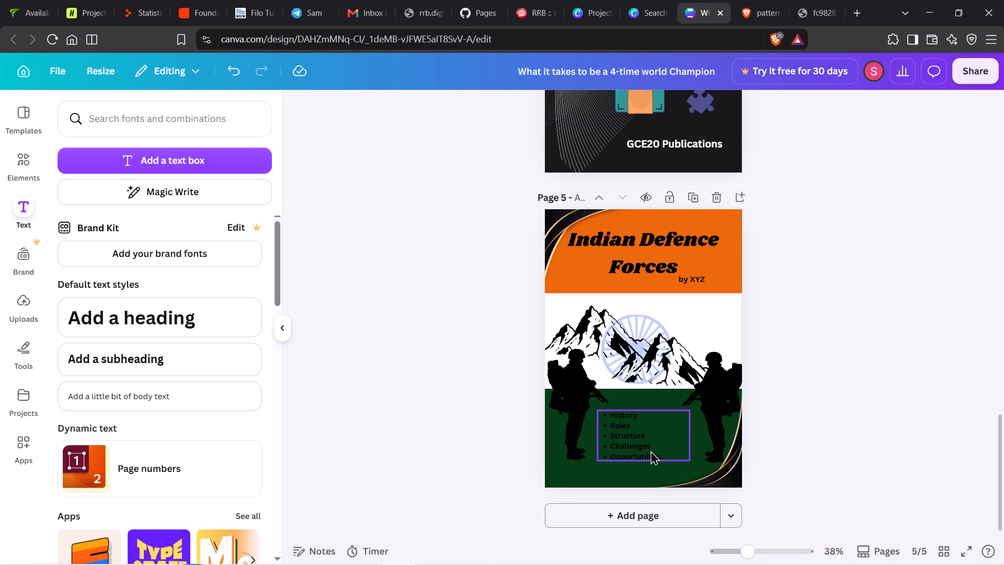
# Move the bulleted list slightly up and to the left between the two soldiers in the green band.
pyautogui.moveTo(651, 450); pyautogui.dragTo(642, 443)
pyautogui.click(942, 459)
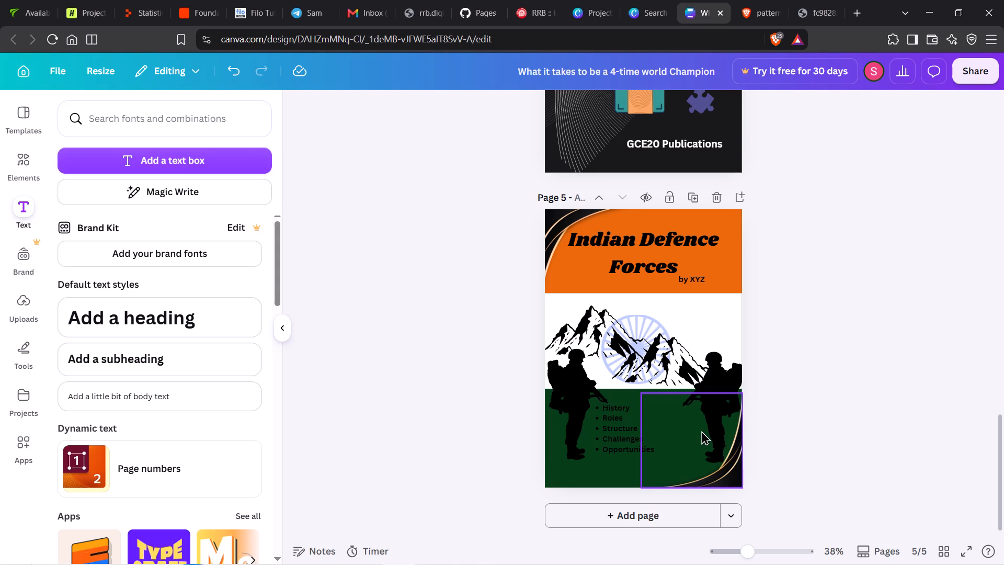
pyautogui.click(847, 413)
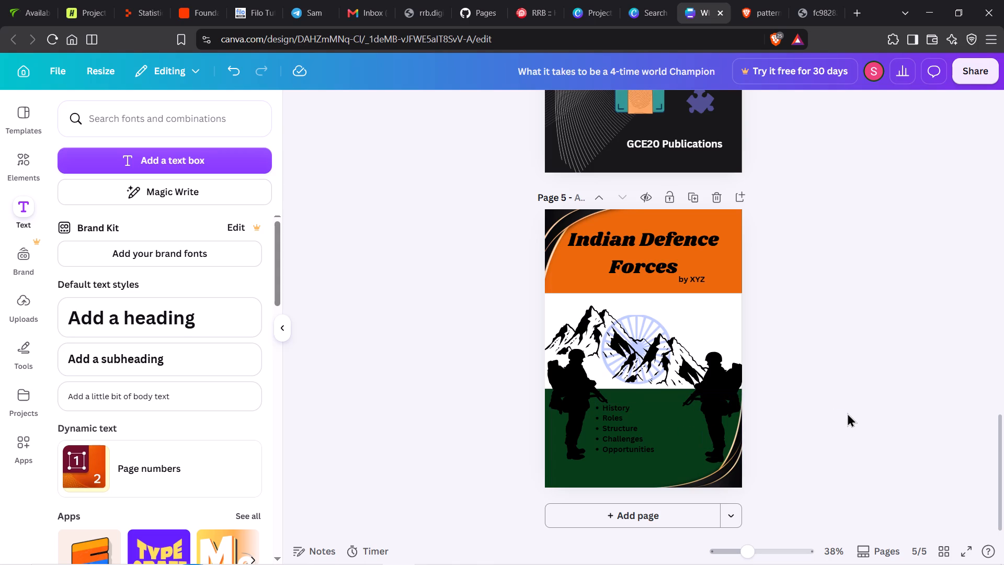